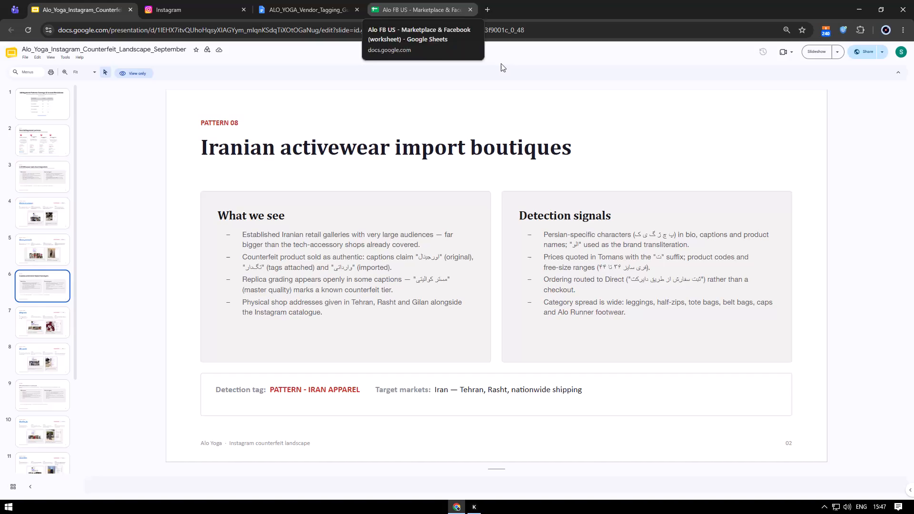
Look through the Iranian activewear boutique evidence slides that follow the Pattern 08 overview in the counterfeit landscape presentation.
scroll(237, 121, down, 2)
scroll(295, 158, down, 2)
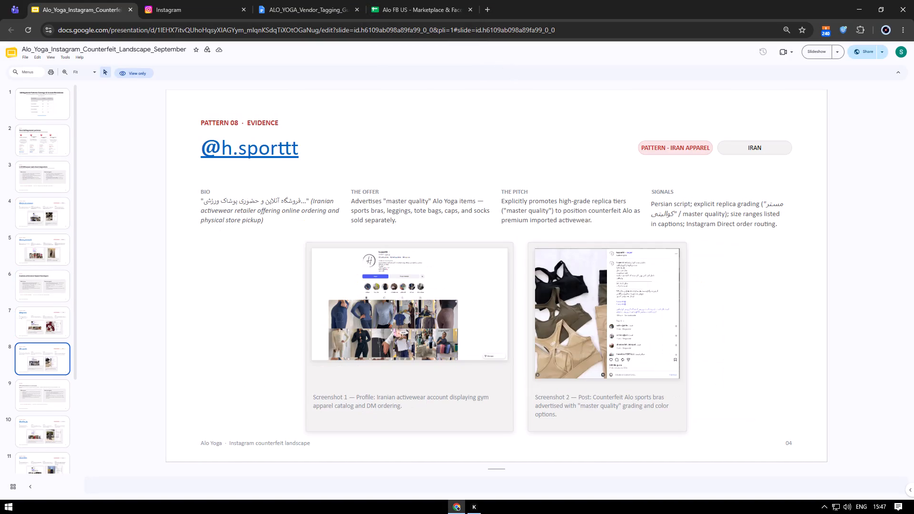
Switch to the ALO_YOGA_Vendor_Tagging_Guide_FINAL document and examine the Quick Decision Guide table of profile signs and pattern tags.
click(342, 0)
scroll(361, 247, down, 5)
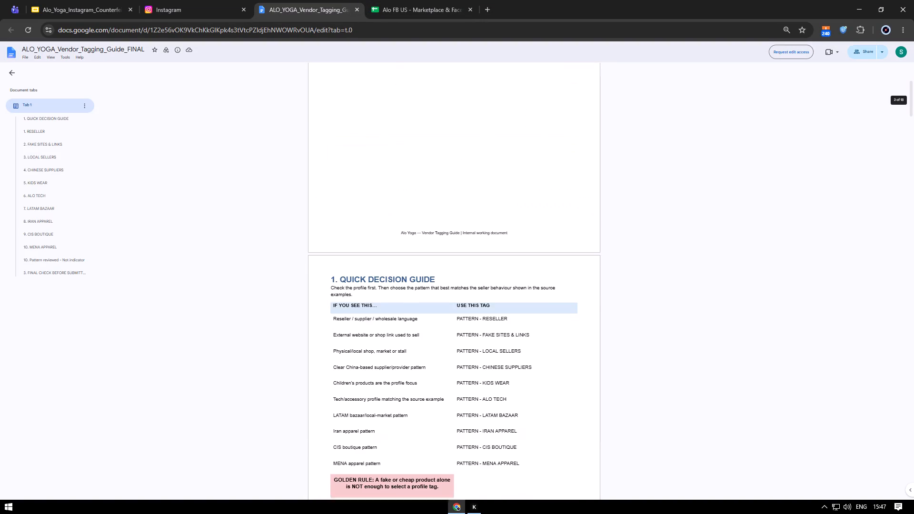
scroll(352, 252, down, 1)
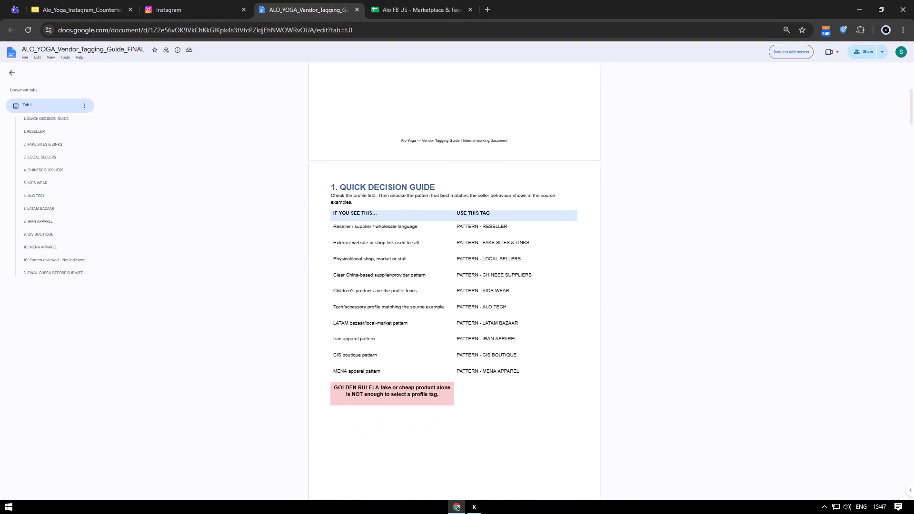
scroll(396, 301, down, 5)
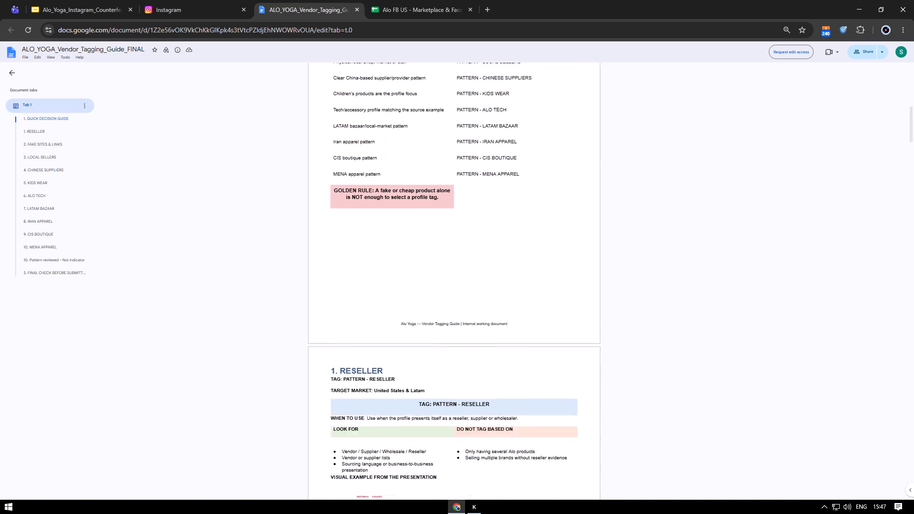
scroll(396, 301, down, 1)
scroll(396, 301, up, 4)
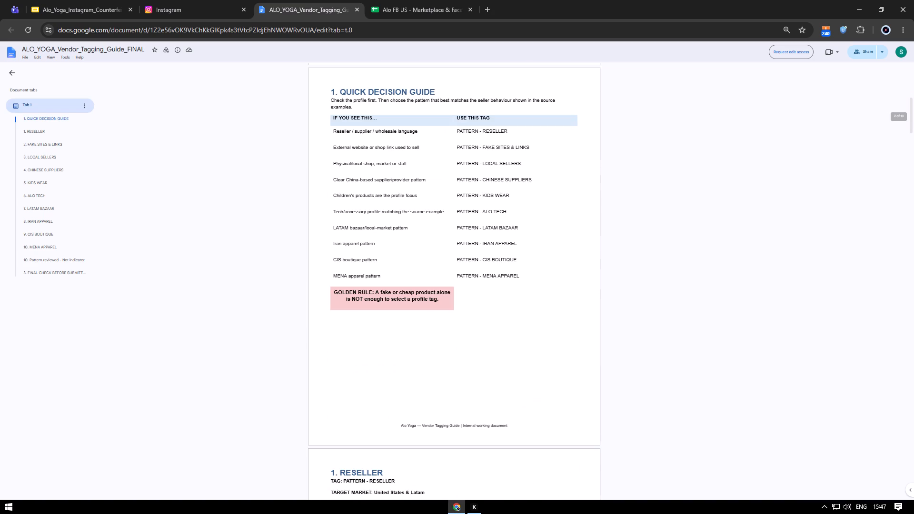
scroll(407, 290, down, 1)
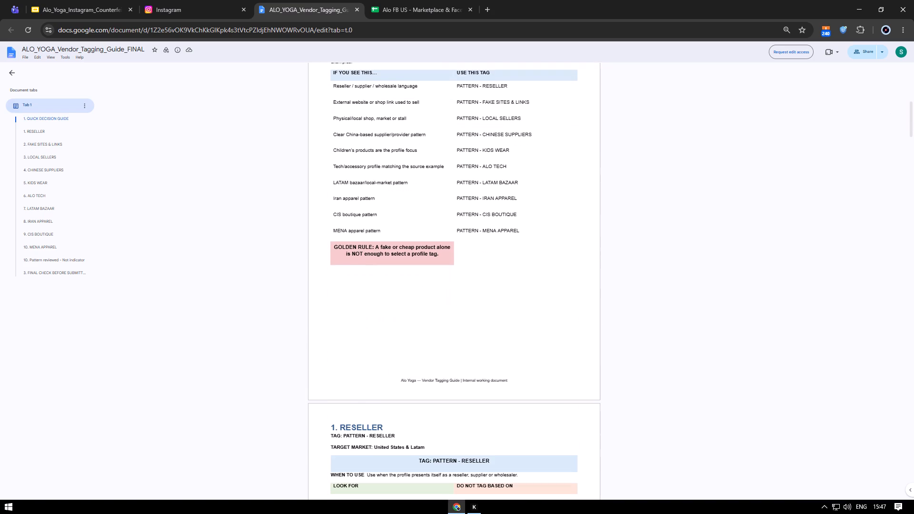
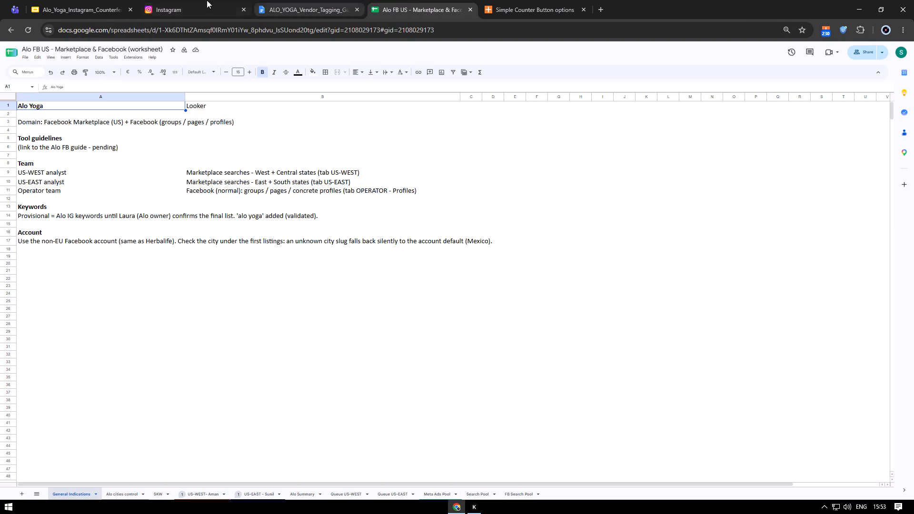
Look over the style.vip.uruapan Instagram profile and return to the Pattern 08 evidence slide in the counterfeit landscape presentation.
click(179, 0)
scroll(290, 207, up, 7)
scroll(228, 184, up, 1)
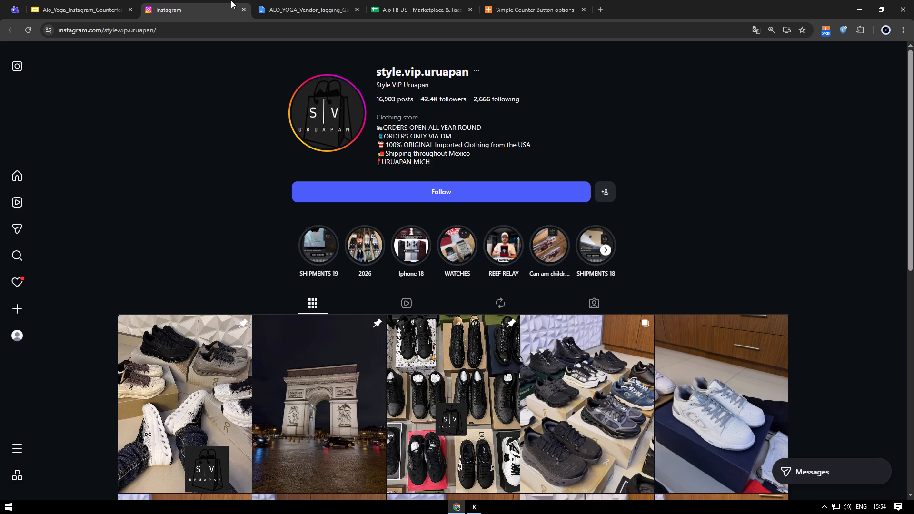
click(55, 0)
scroll(562, 354, down, 5)
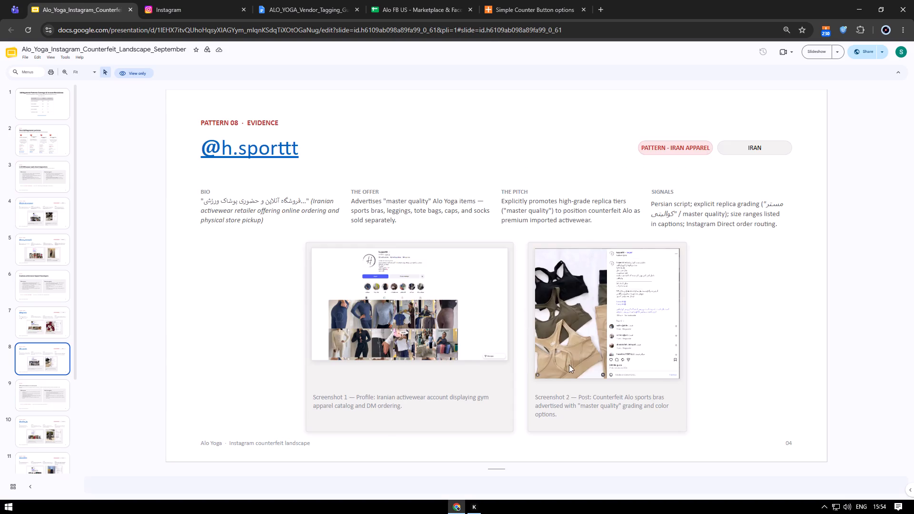
Switch to the ALO_YOGA_Vendor_Tagging_Guide_FINAL document and examine the Reseller section's tagging criteria and visual example.
click(261, 0)
scroll(377, 408, down, 6)
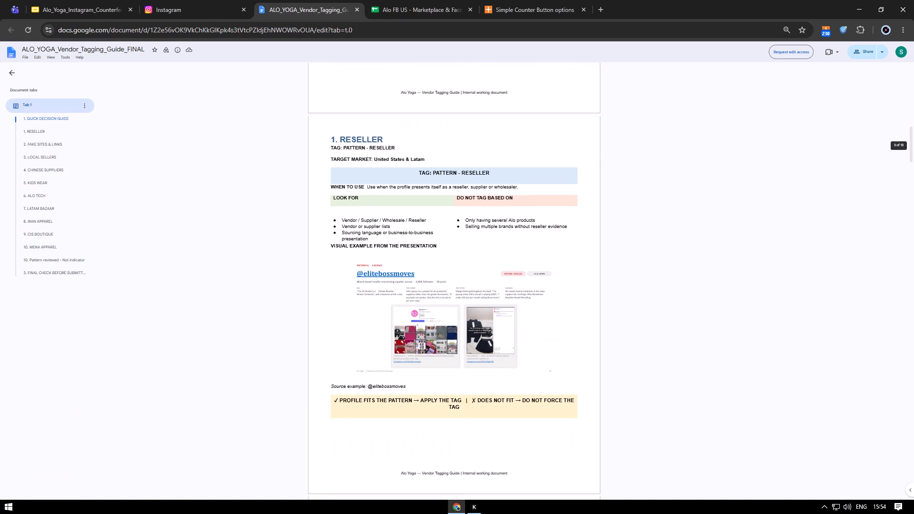
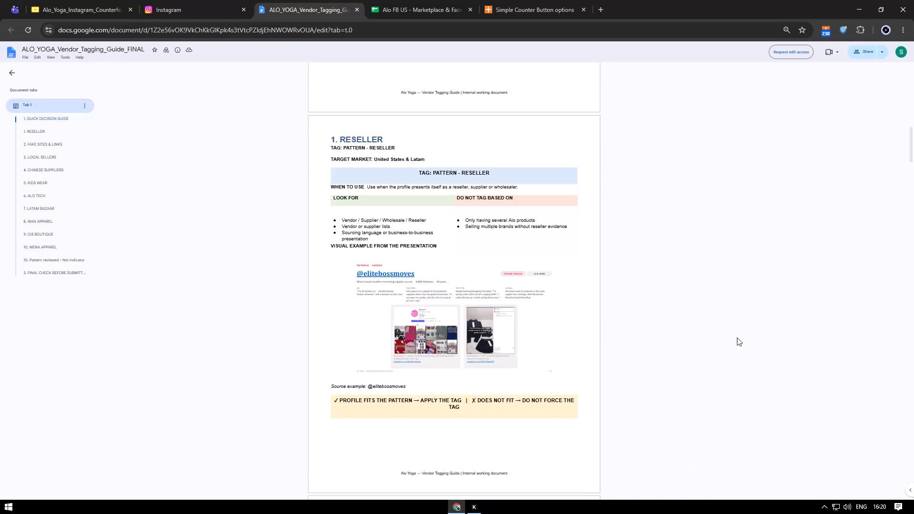
Switch to the Alo FB US - Marketplace & Facebook worksheet and go to the newest rows of the US-EAST sheet.
click(384, 0)
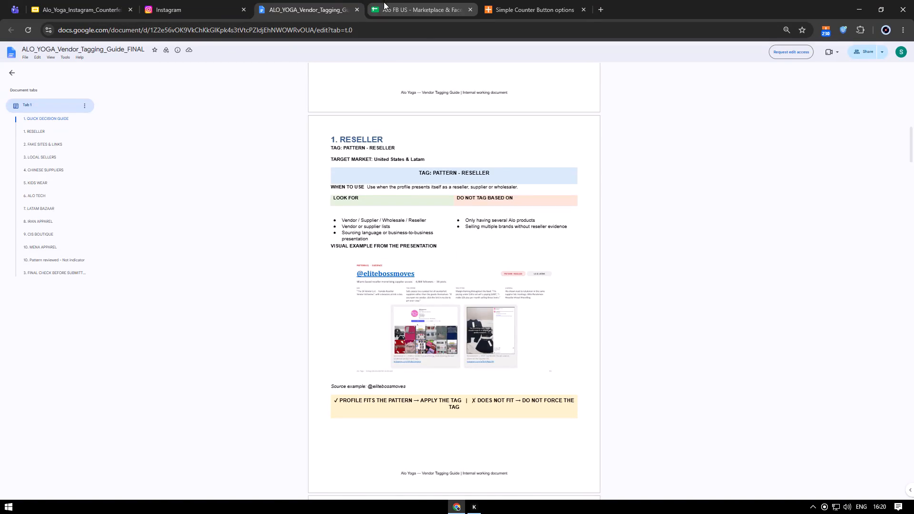
click(268, 496)
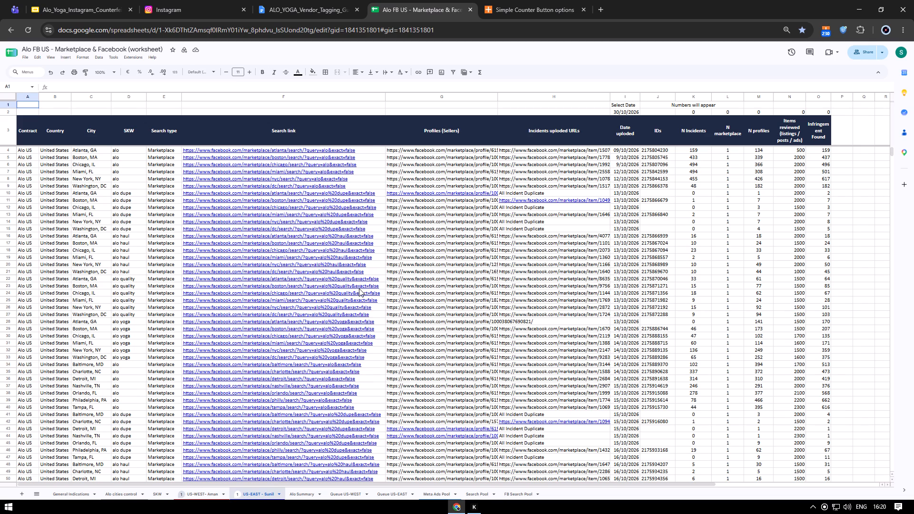
scroll(361, 240, down, 13)
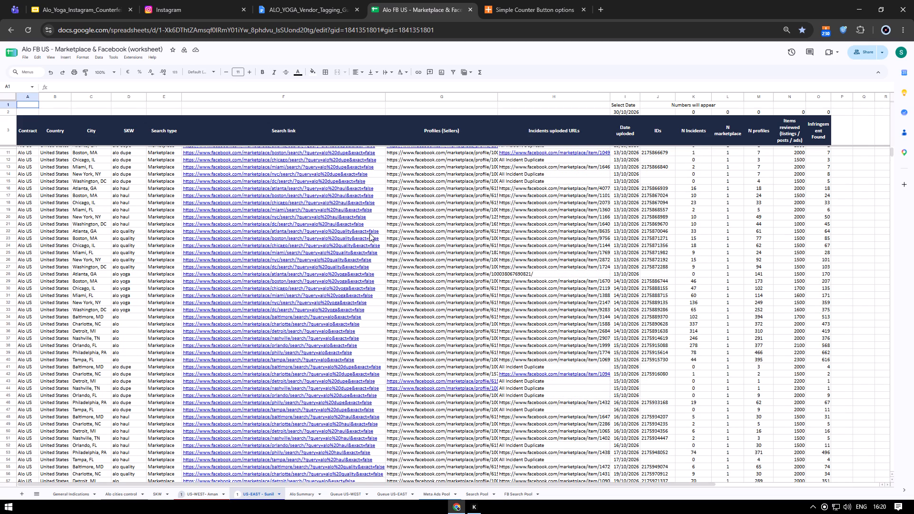
Close the Simple Counter, counterfeit presentation, Instagram and tagging guide pages, leaving the Alo FB US worksheet and a new blank page open.
middle_click(533, 9)
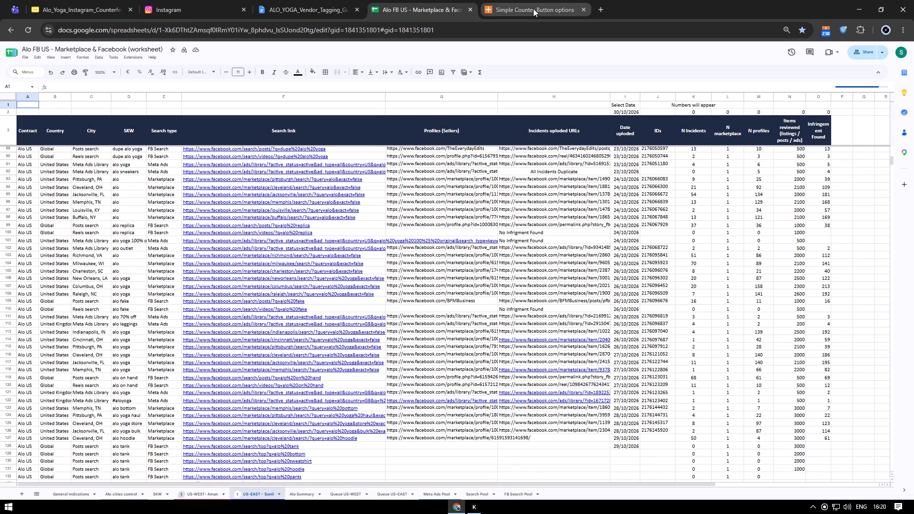
click(483, 0)
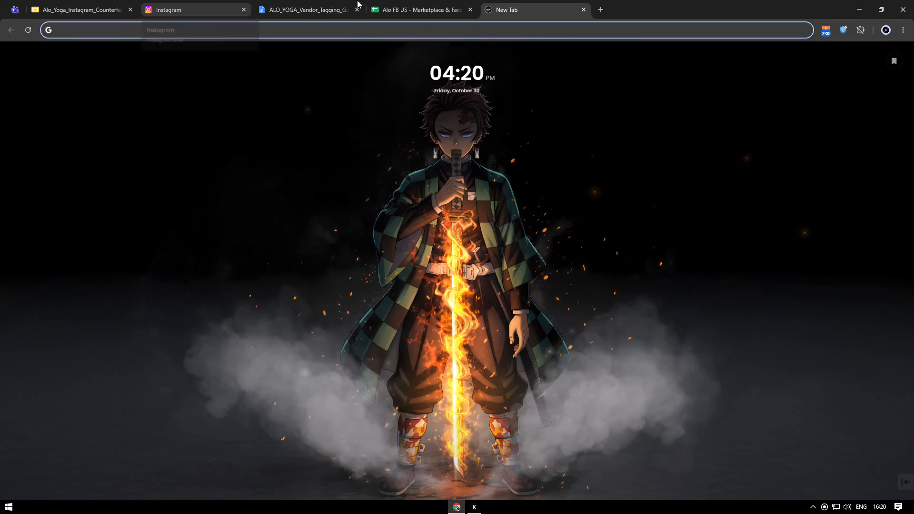
middle_click(101, 0)
middle_click(101, 0)
middle_click(101, 0)
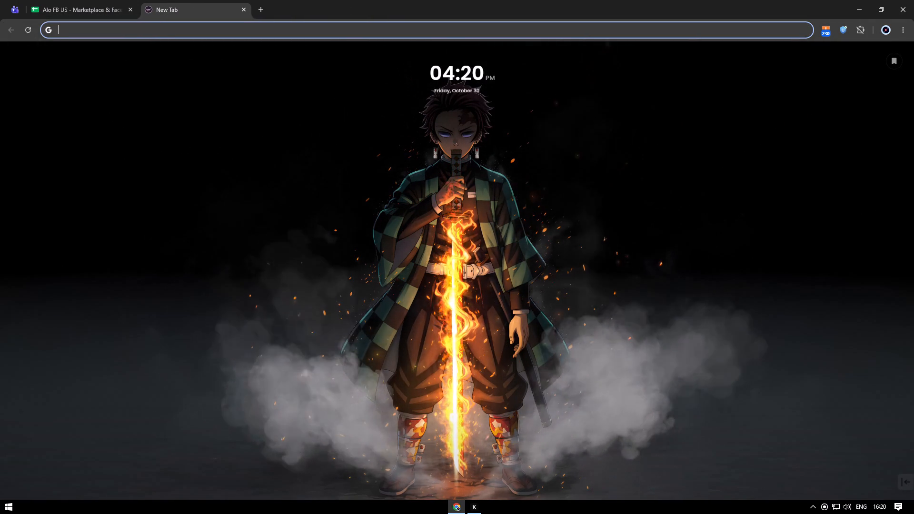
Open the Yudhraa Facebook OCR spreadsheet, remove the filter and clear all data including the headers from its first sheet.
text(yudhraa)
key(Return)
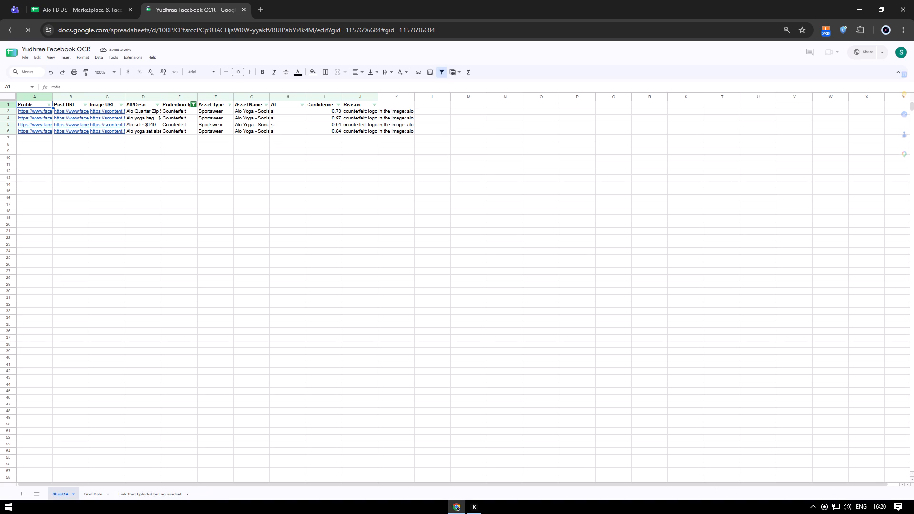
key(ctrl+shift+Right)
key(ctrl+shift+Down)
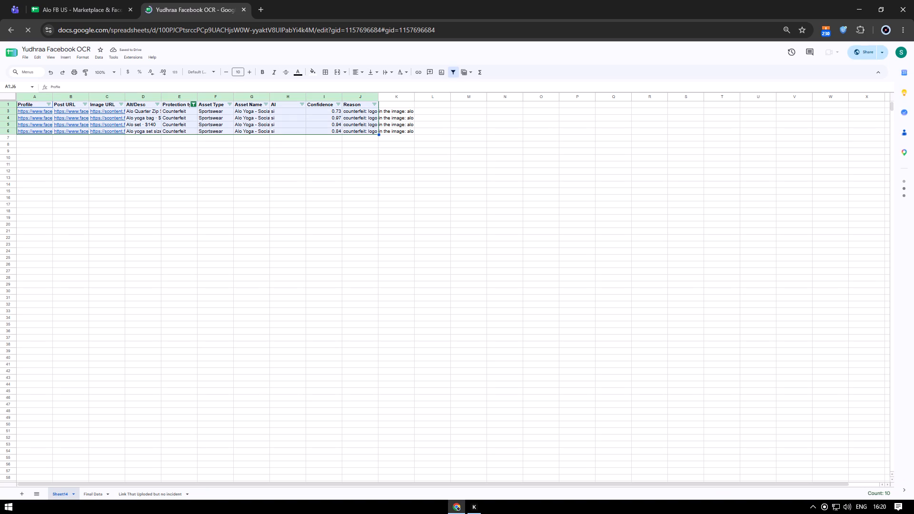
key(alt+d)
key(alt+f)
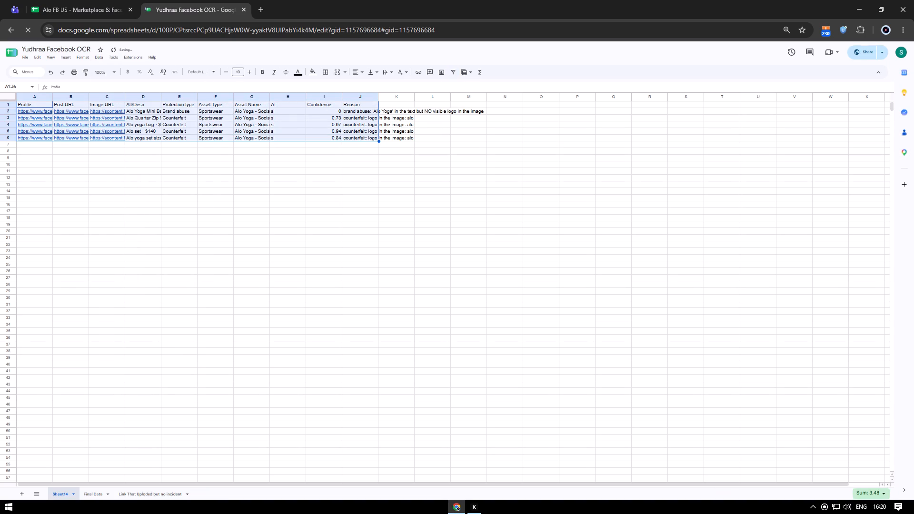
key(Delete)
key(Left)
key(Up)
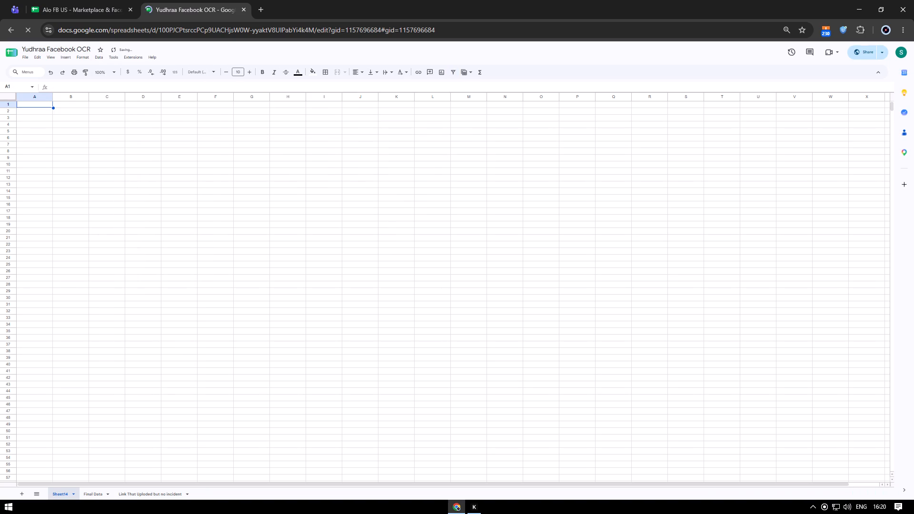
Return to the Alo FB US worksheet and delete the Items reviewed values in rows 129 to 131.
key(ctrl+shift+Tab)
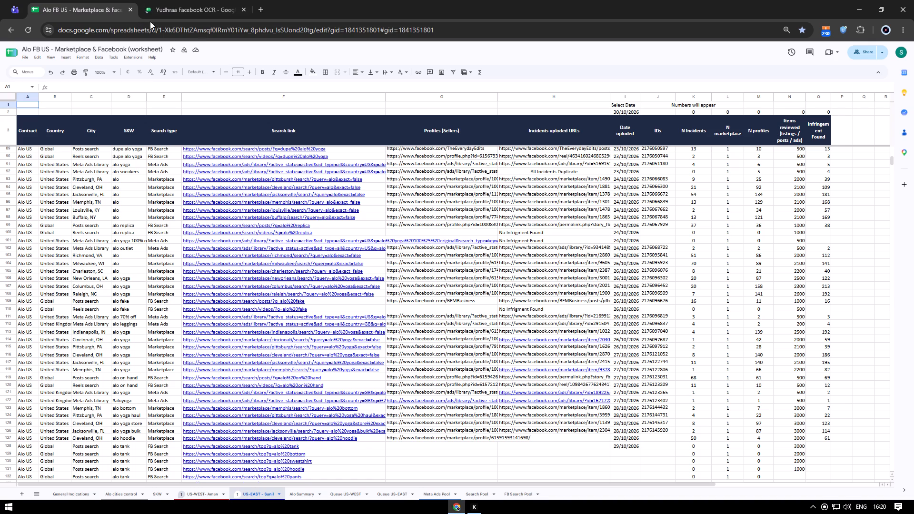
scroll(608, 301, down, 2)
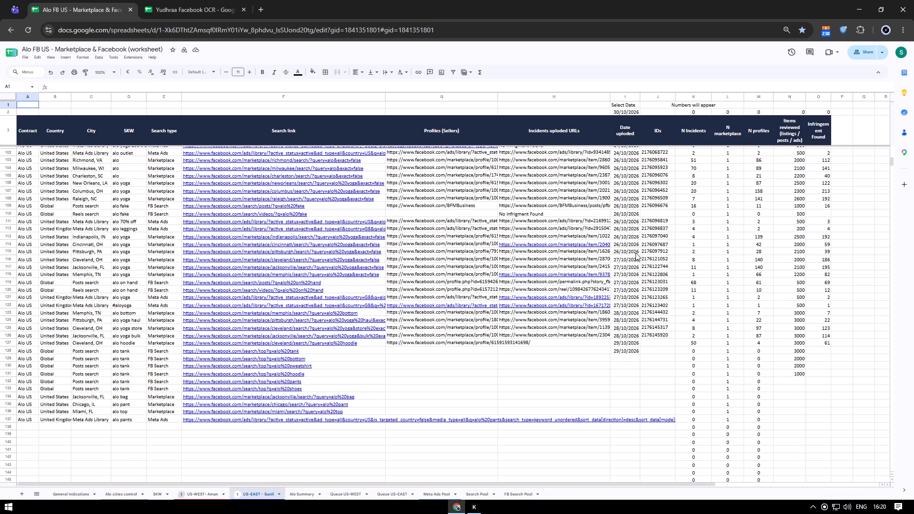
drag(666, 360, 806, 375)
click(804, 370)
drag(803, 374, 799, 361)
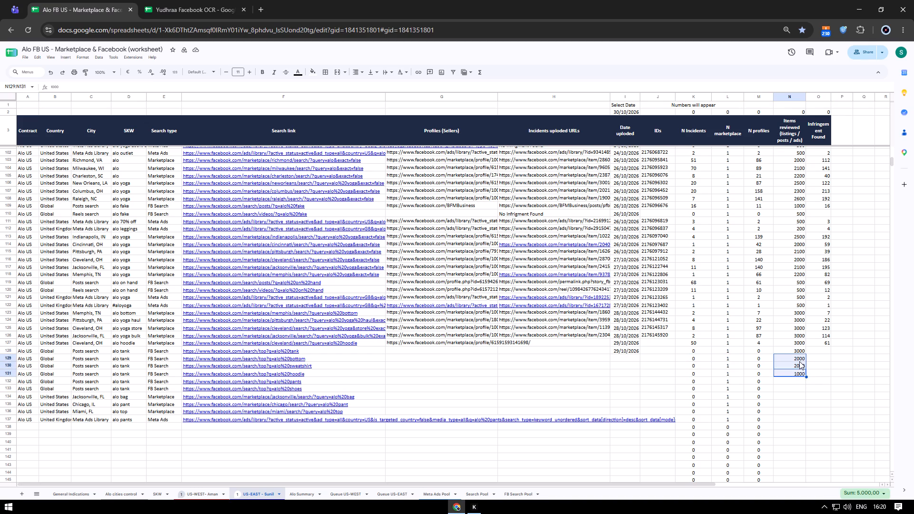
key(Delete)
Copy the alo bottom Facebook search link from row 129 of the US-EAST sheet.
key(Left)
key(Up)
key(Left)
key(ctrl+Left)
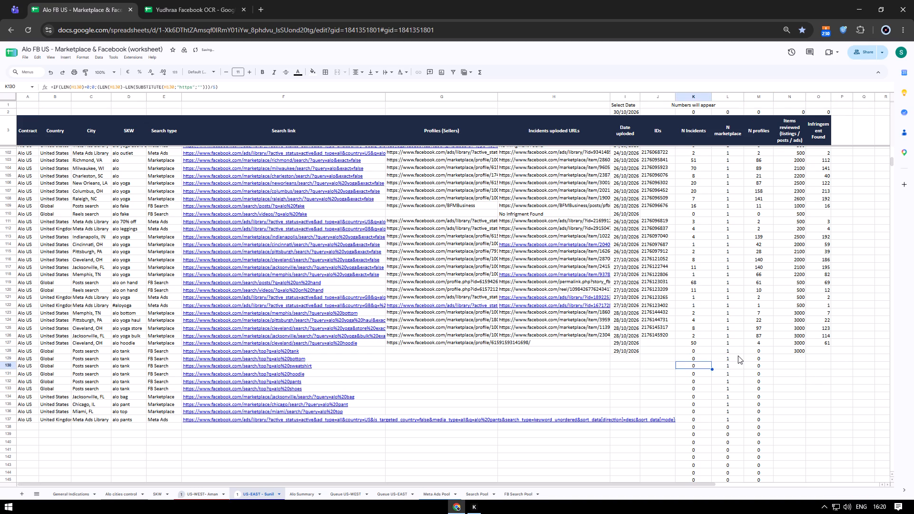
key(Right)
key(Left)
key(Left)
key(Left)
key(Up)
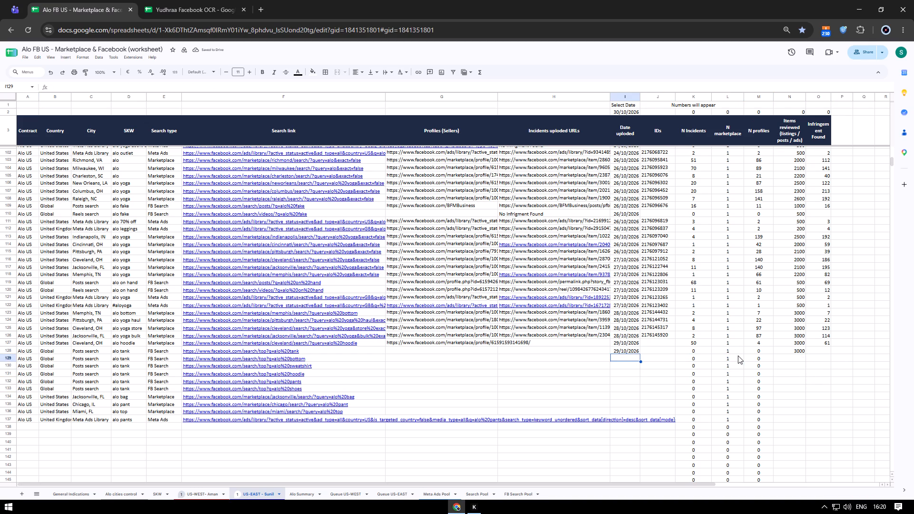
key(ctrl+Left)
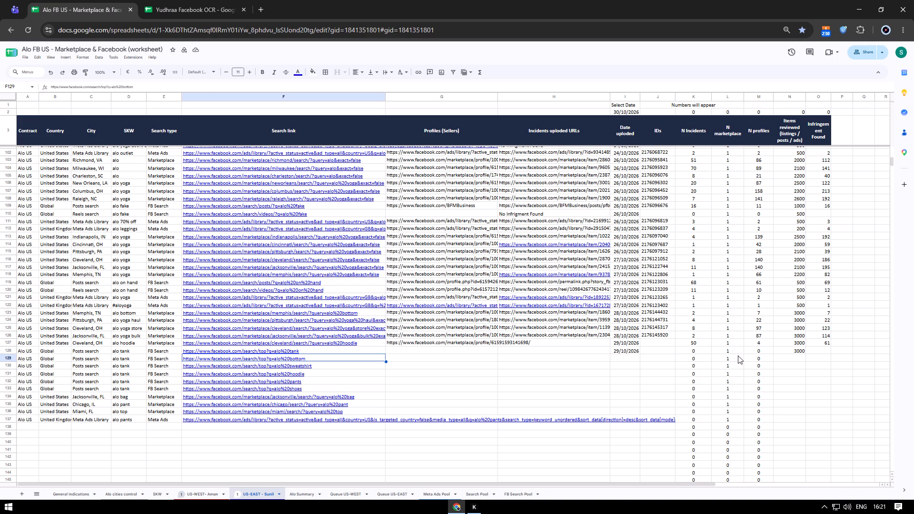
key(ctrl+c)
key(ctrl+c)
key(ctrl+c)
key(ctrl+c)
key(ctrl+c)
key(ctrl+c)
key(ctrl+c)
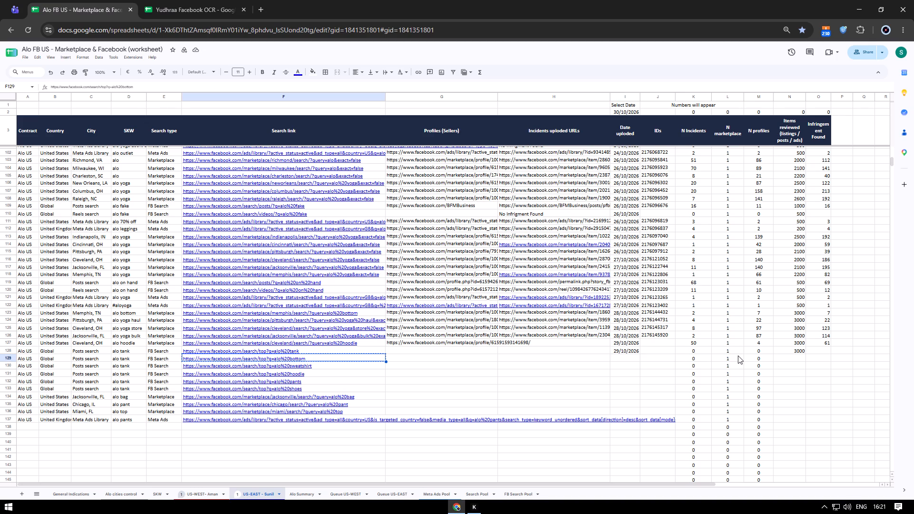
Open the Facebook Tool runner for Alo Yoga and set what to scrape to Profiles / Pages (Facebook).
key(ctrl+d)
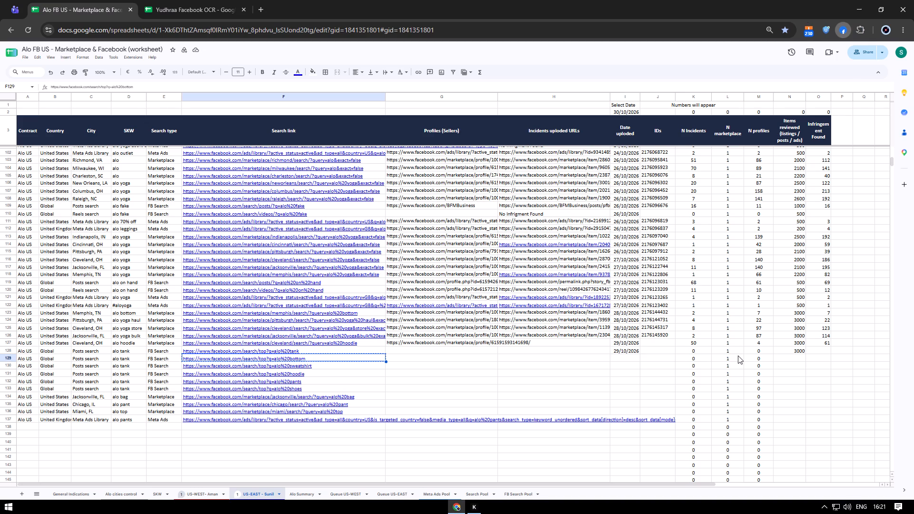
key(shift+Tab)
key(Return)
key(backslash)
key(Tab)
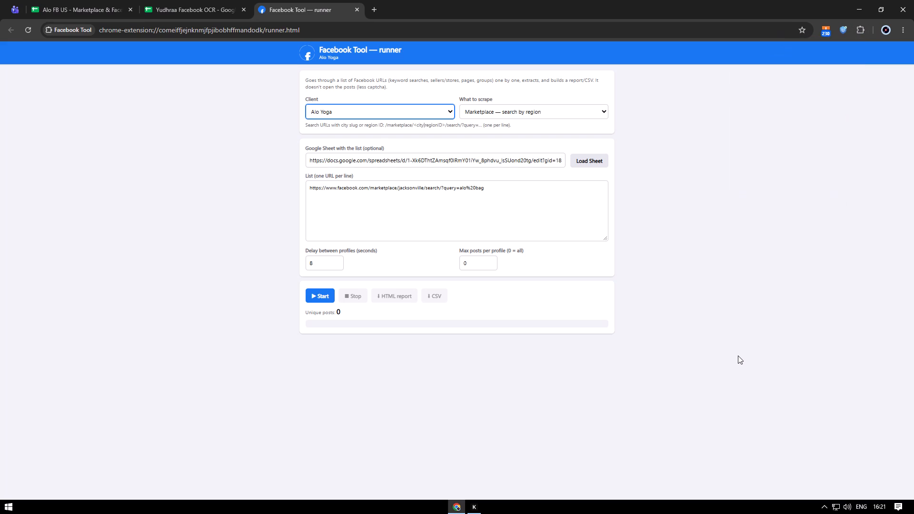
key(Tab)
key(Down)
key(Down)
key(Down)
key(Down)
key(Down)
key(Down)
key(Tab)
key(Tab)
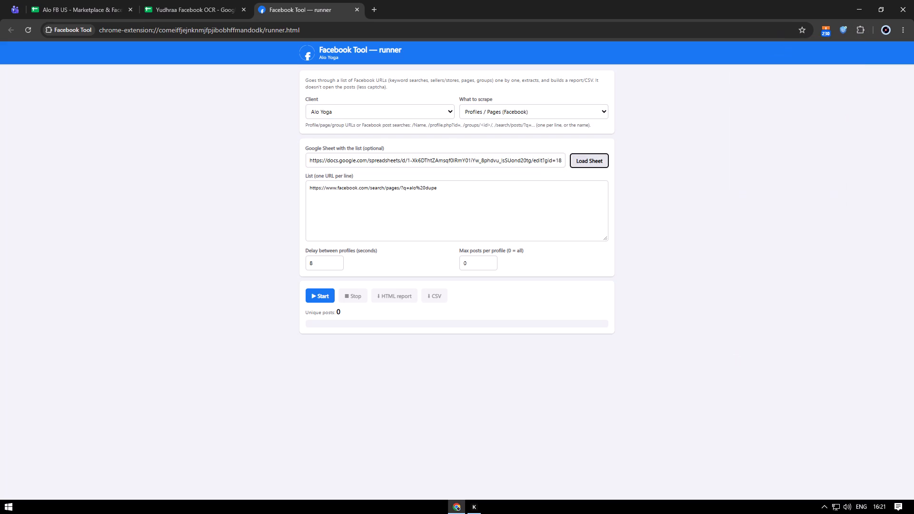
Replace the runner's URL list with the copied alo bottom search link, leaving no stray characters after it.
key(Tab)
key(ctrl+a)
key(ctrl+v)
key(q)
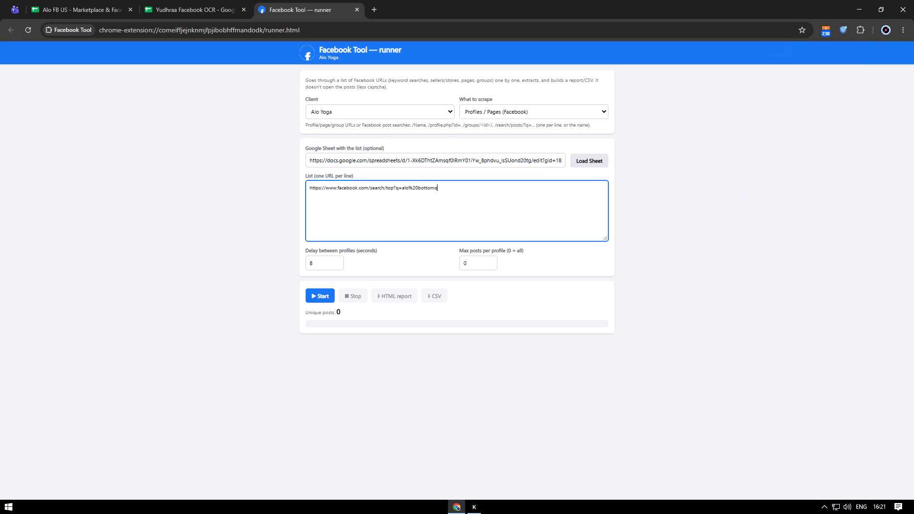
key(Tab)
key(shift+Tab)
key(BackSpace)
Set the maximum posts per profile to 500 and start the scrape.
key(Tab)
key(Tab)
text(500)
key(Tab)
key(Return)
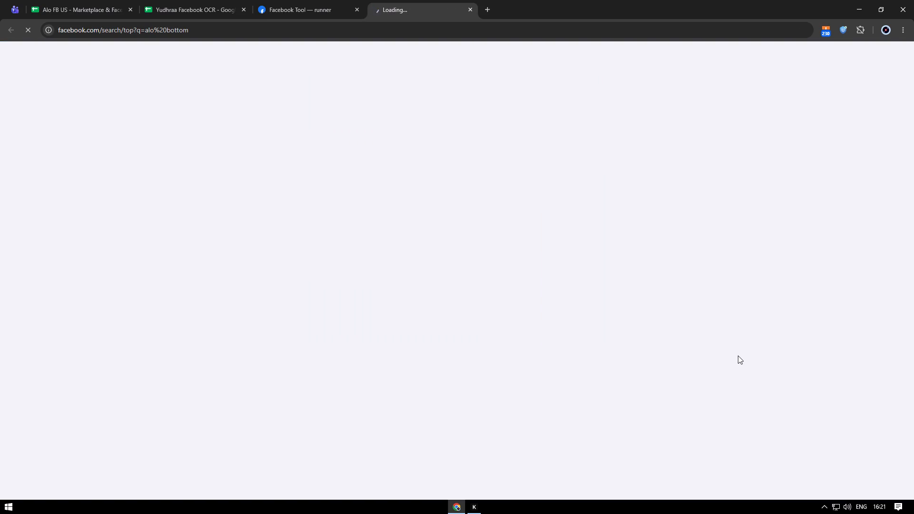
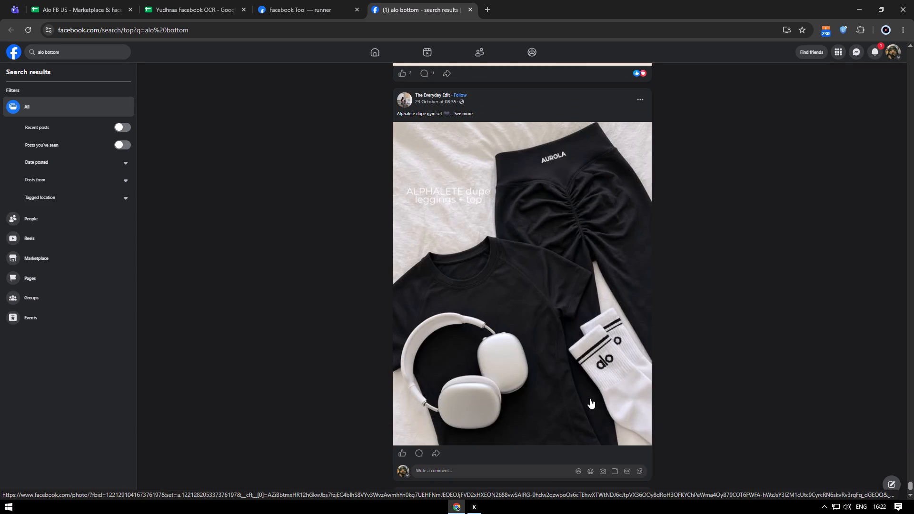
Look through the remaining posts at the end of the Facebook search results for alo bottom.
scroll(611, 367, down, 1)
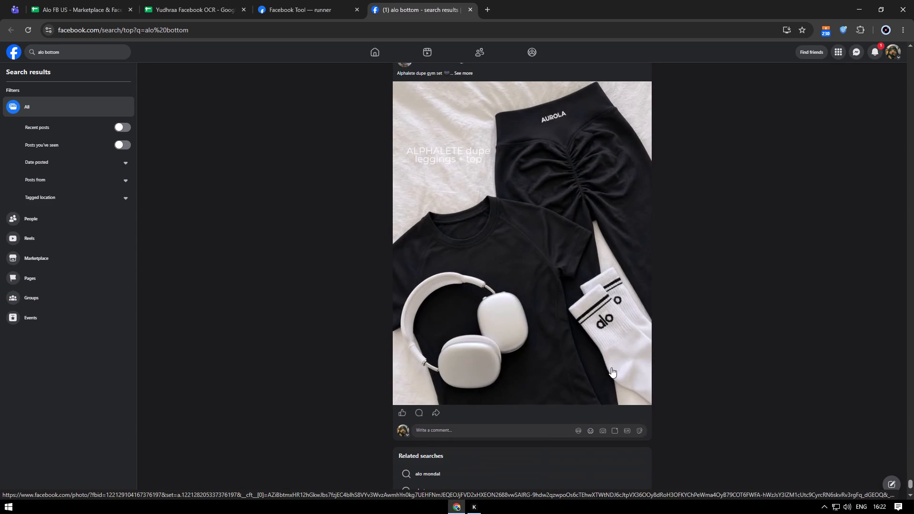
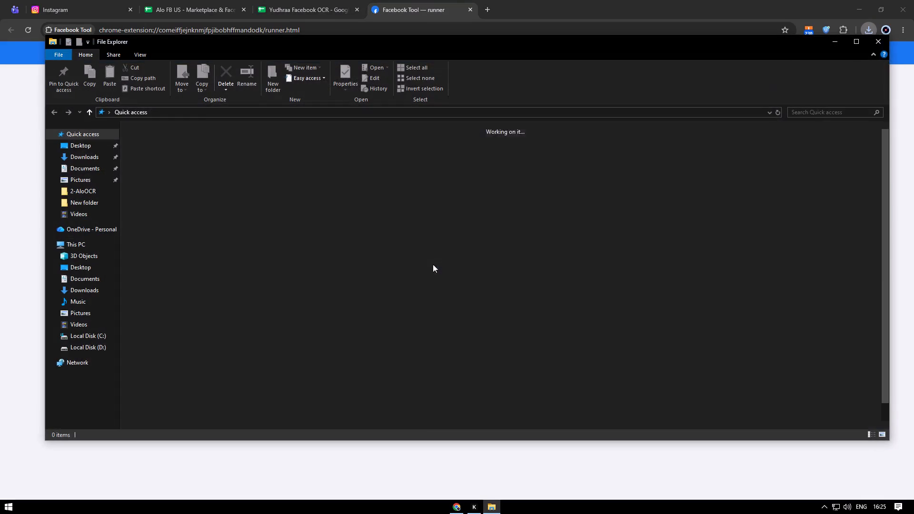
Launch the FB-OCR application from the 2-OCR folder inside FacebookTool (2) in Downloads.
click(79, 159)
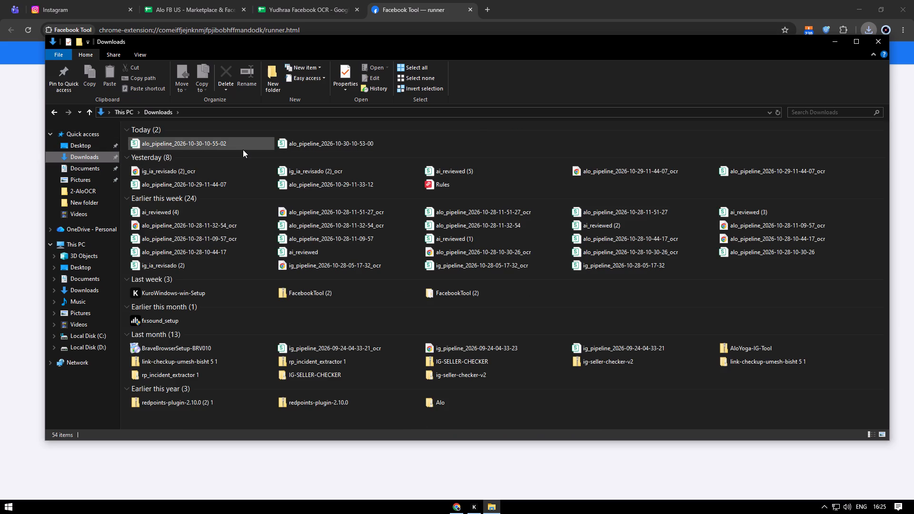
double_click(434, 290)
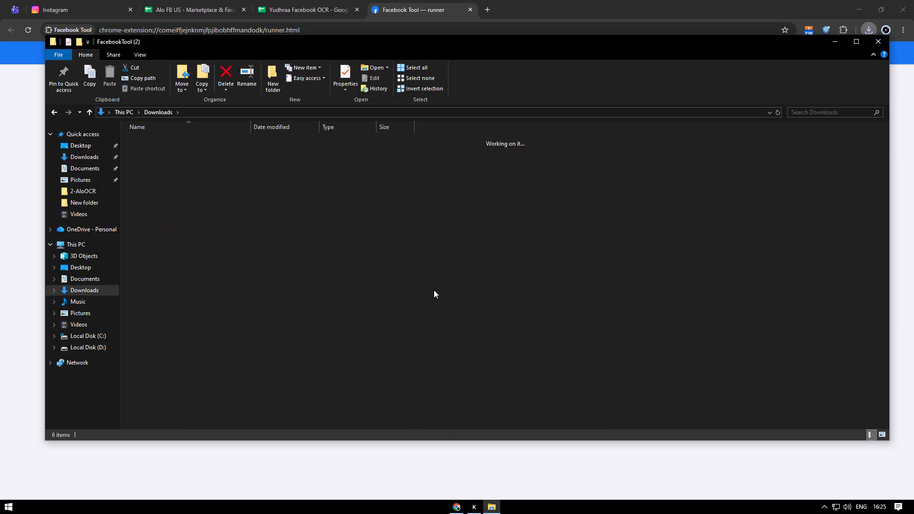
double_click(190, 152)
click(190, 152)
double_click(189, 142)
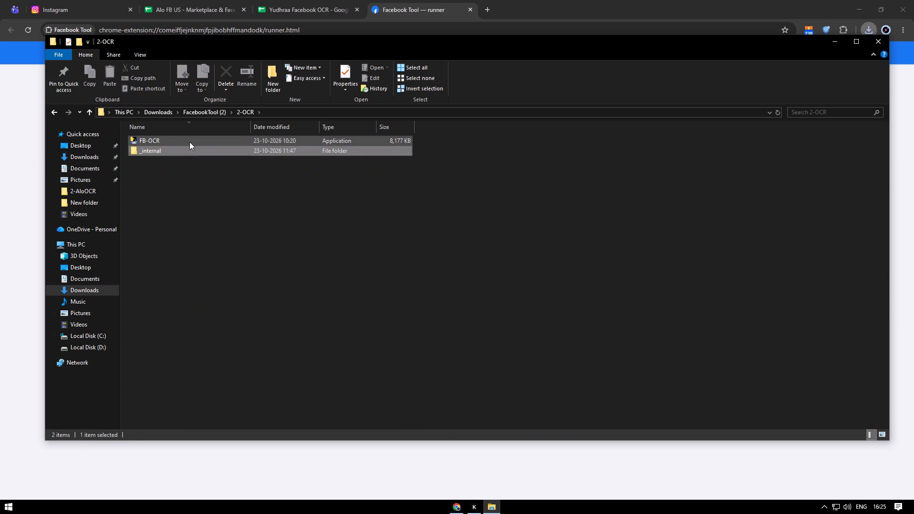
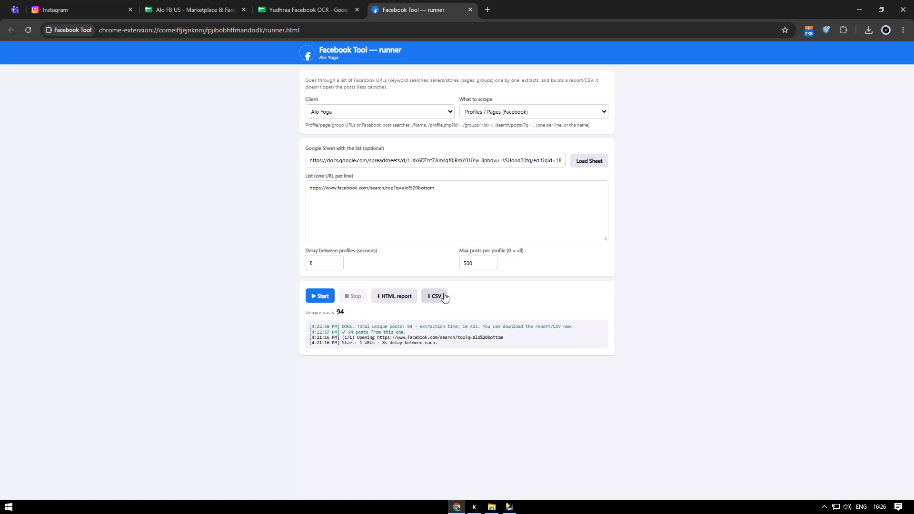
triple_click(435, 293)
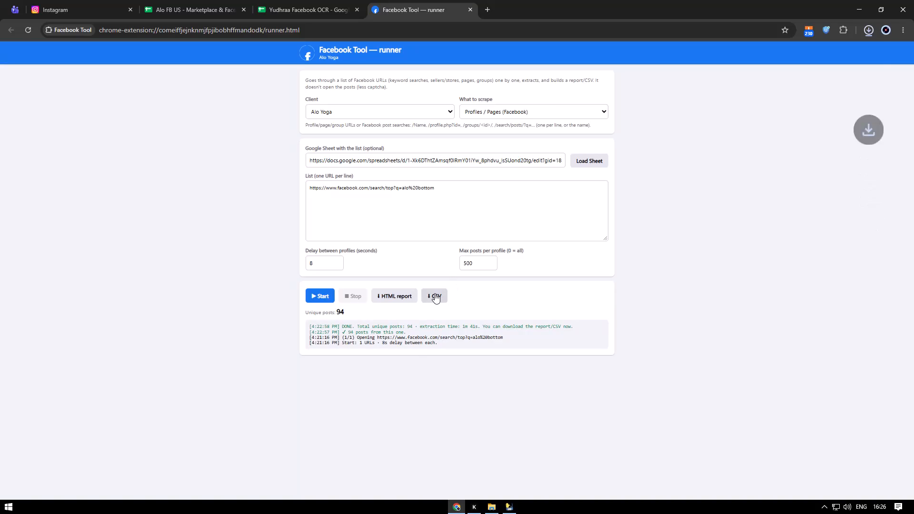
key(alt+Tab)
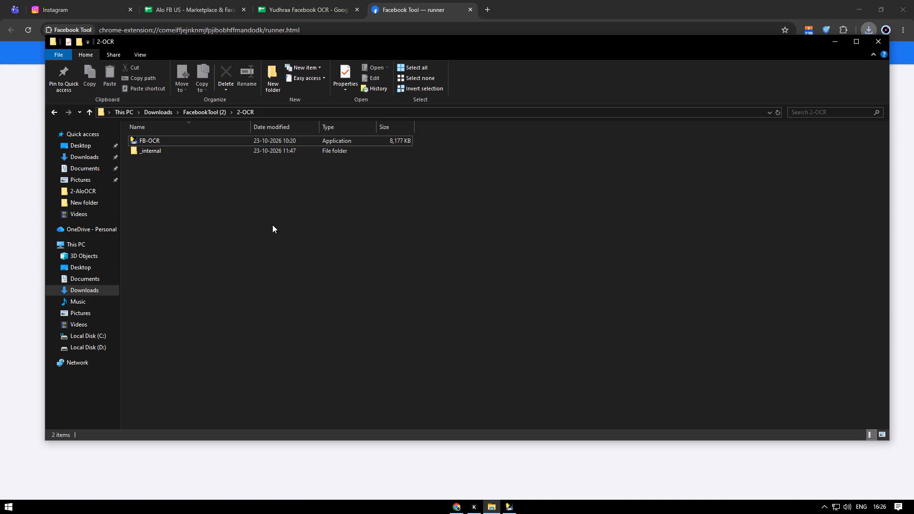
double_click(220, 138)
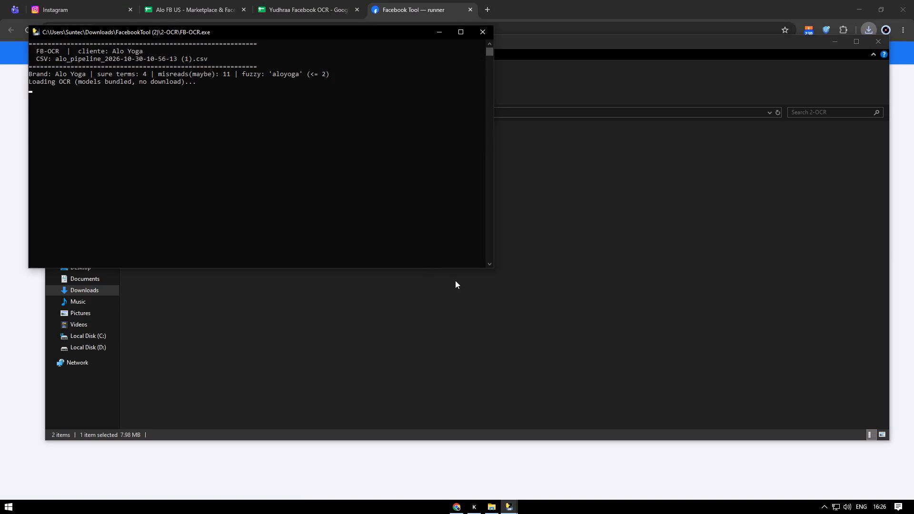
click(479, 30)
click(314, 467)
Bring up the FB-OCR run that is already processing and finish it to open the Alo Yoga AI review.
click(509, 508)
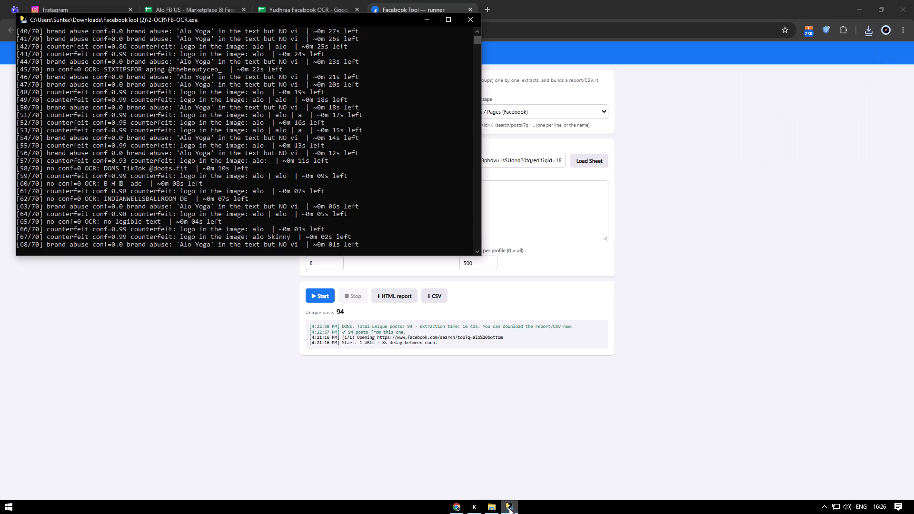
scroll(242, 213, down, 2)
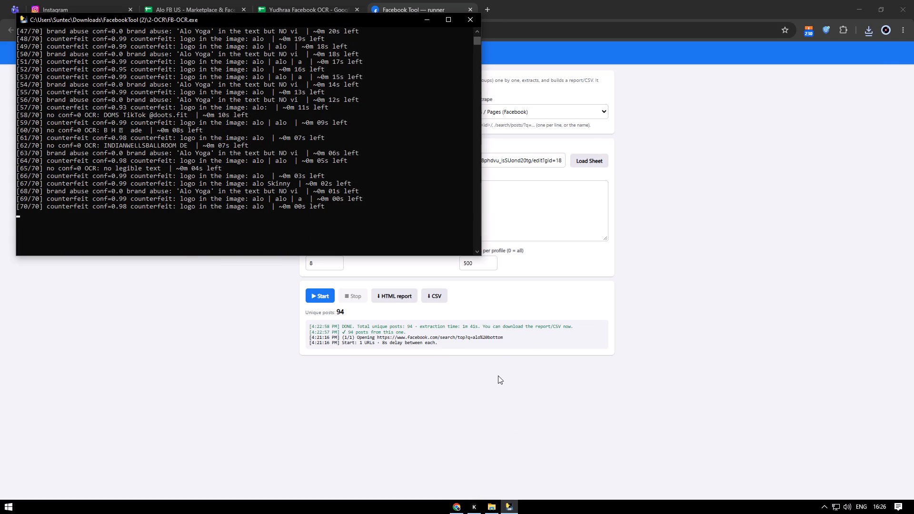
key(Return)
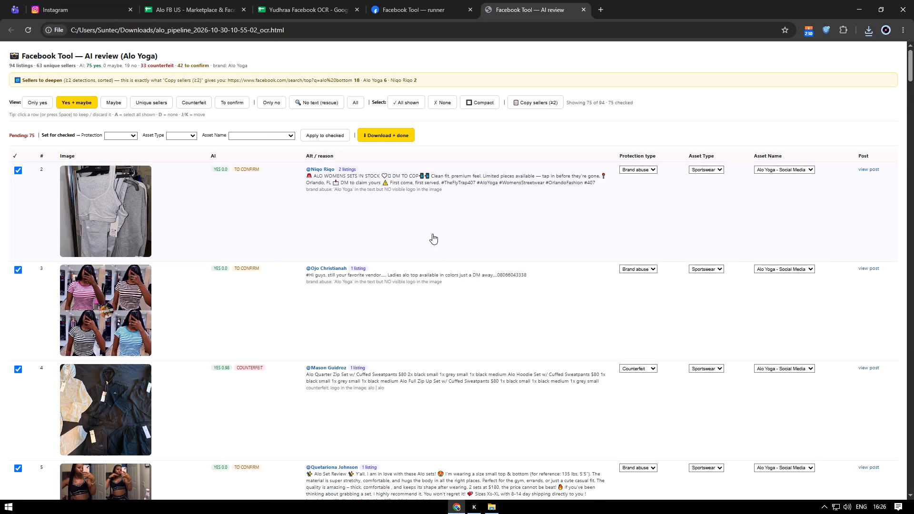
Reduce the AI review to unique sellers, show the counterfeit listings, and download the checked results as done.
click(154, 106)
click(187, 101)
click(405, 136)
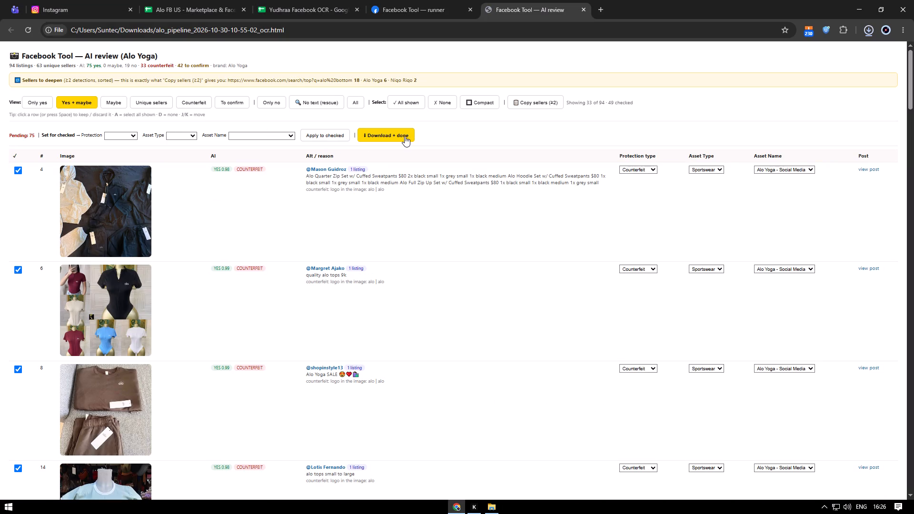
Import the uploaded ai_reviewed (6).csv into the empty sheet of Yudhraa Facebook OCR, using Append to current sheet.
click(274, 0)
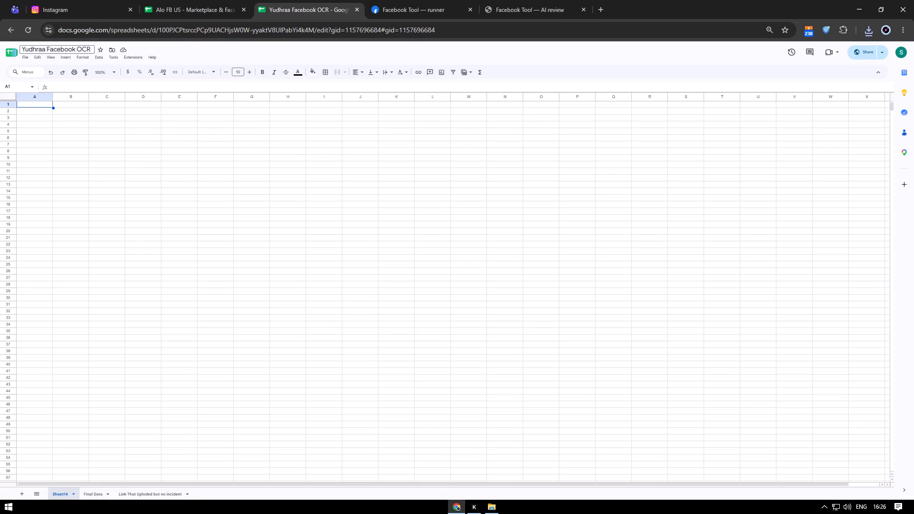
click(29, 57)
click(55, 91)
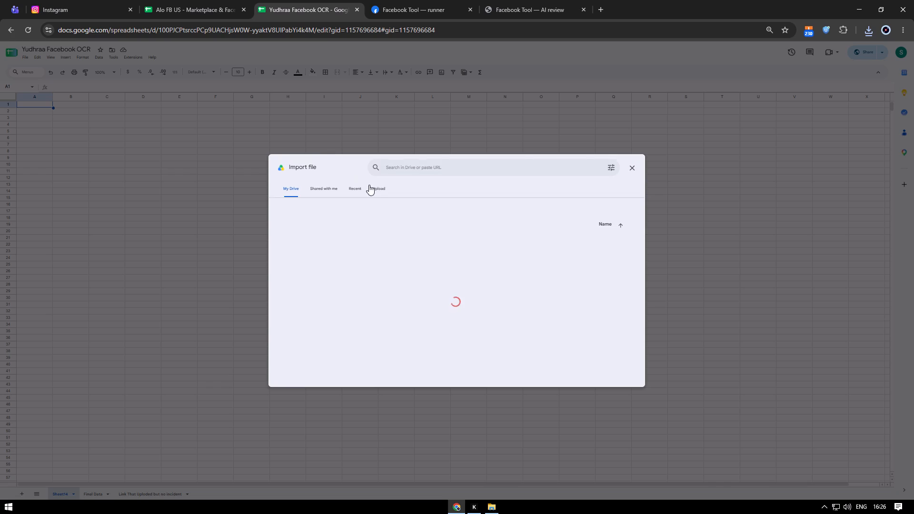
click(382, 196)
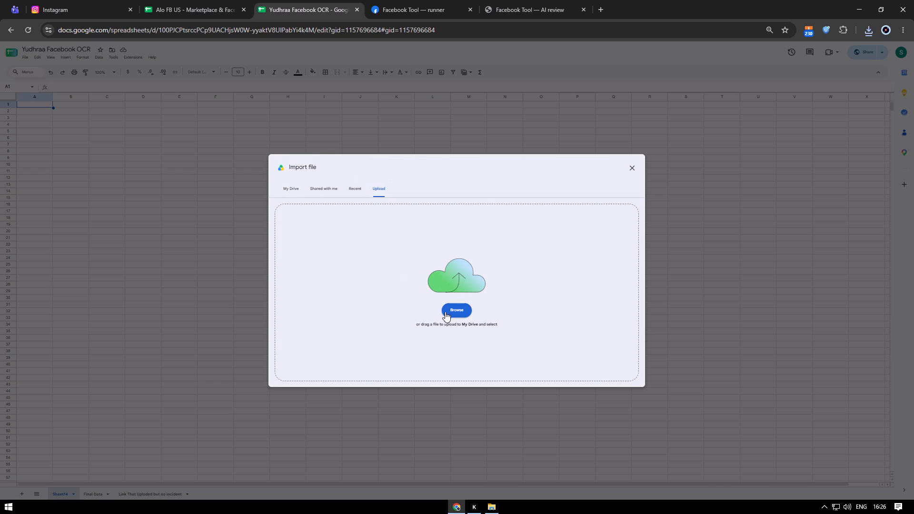
click(448, 311)
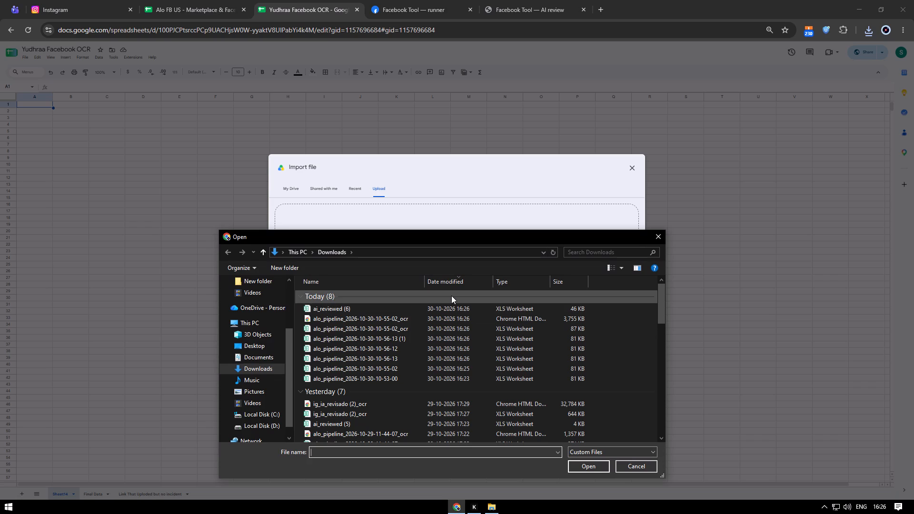
double_click(431, 313)
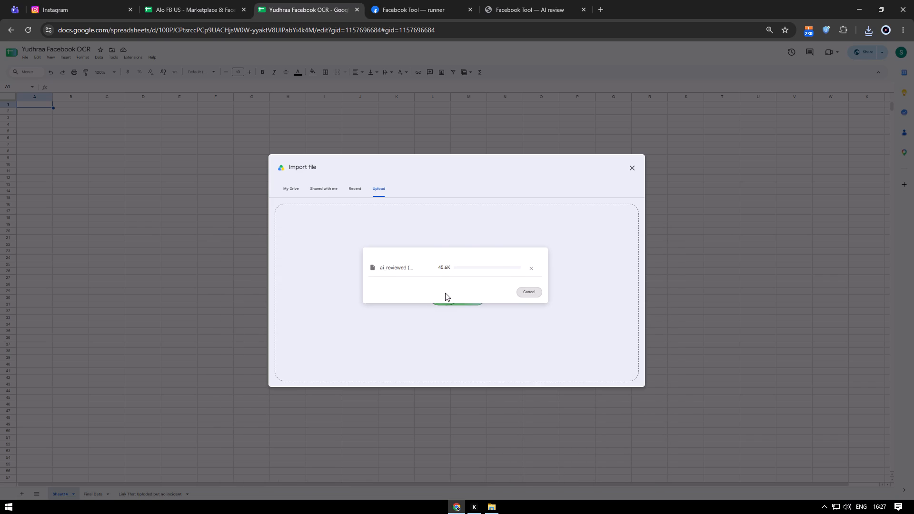
click(376, 268)
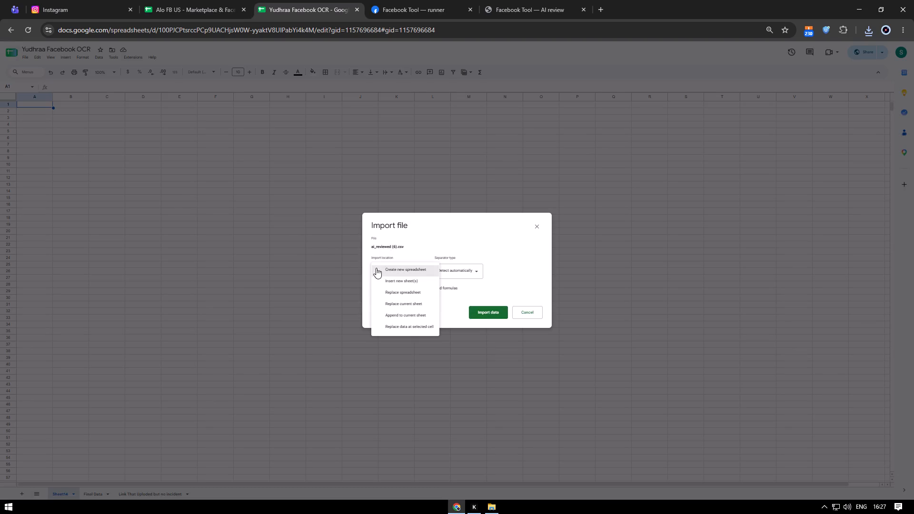
click(410, 315)
click(500, 314)
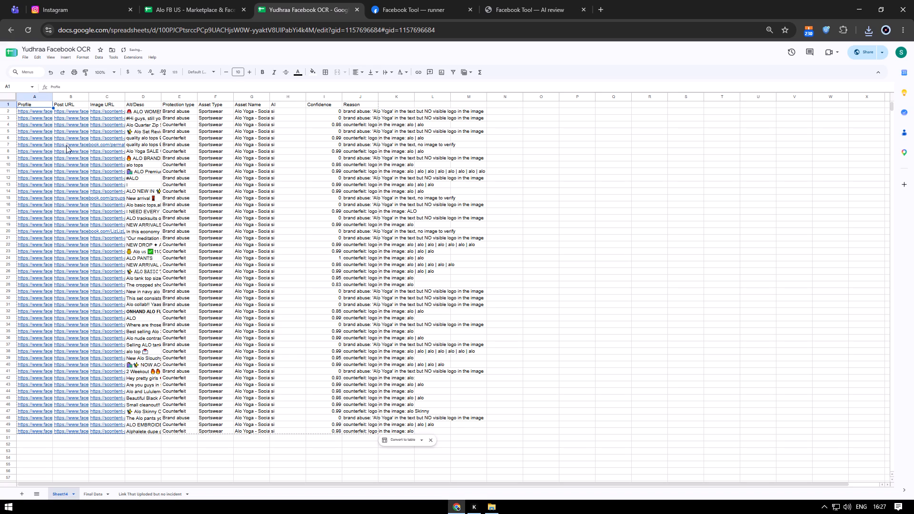
Add a filter to the header row of the imported review data.
click(4, 105)
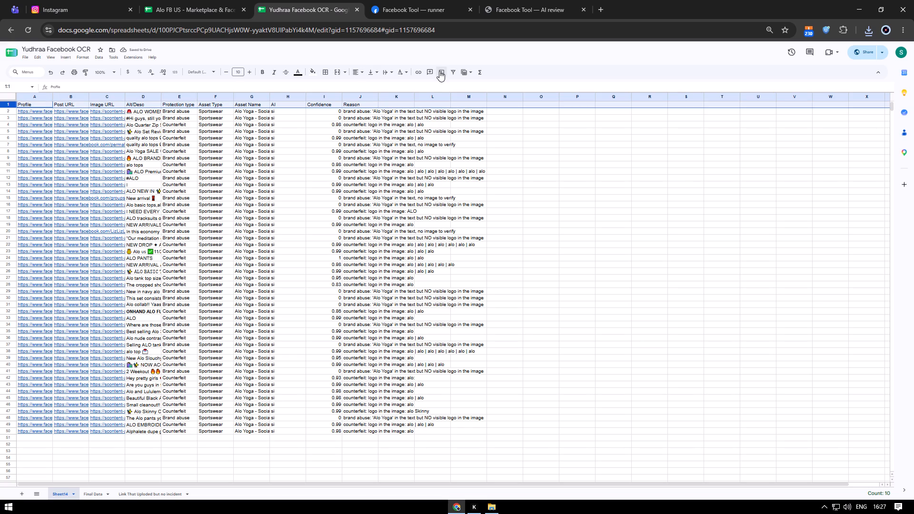
click(455, 71)
Run Remove duplicates on the Profile links in A2:A50.
drag(42, 111, 25, 243)
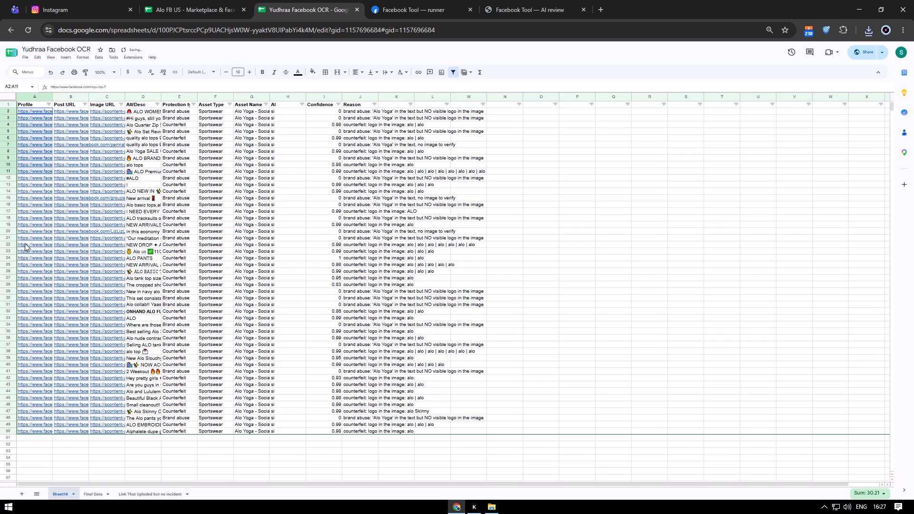
drag(25, 243, 39, 429)
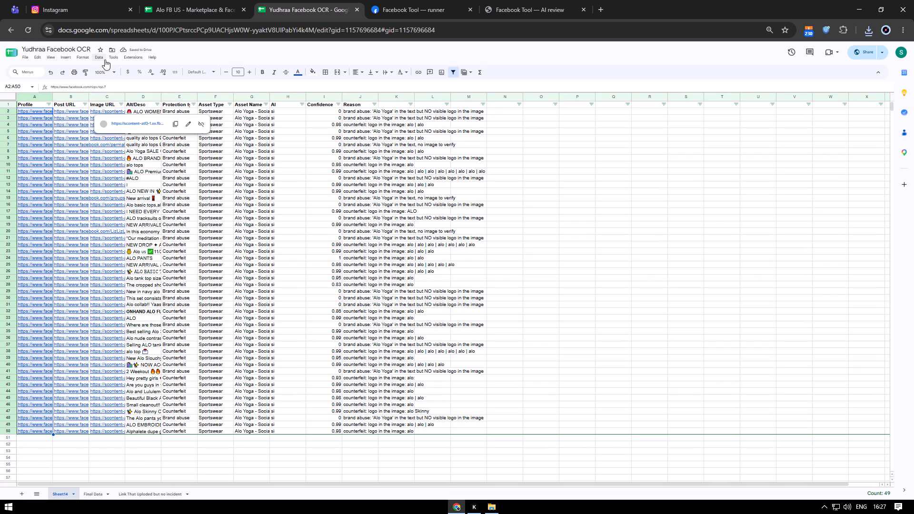
click(104, 59)
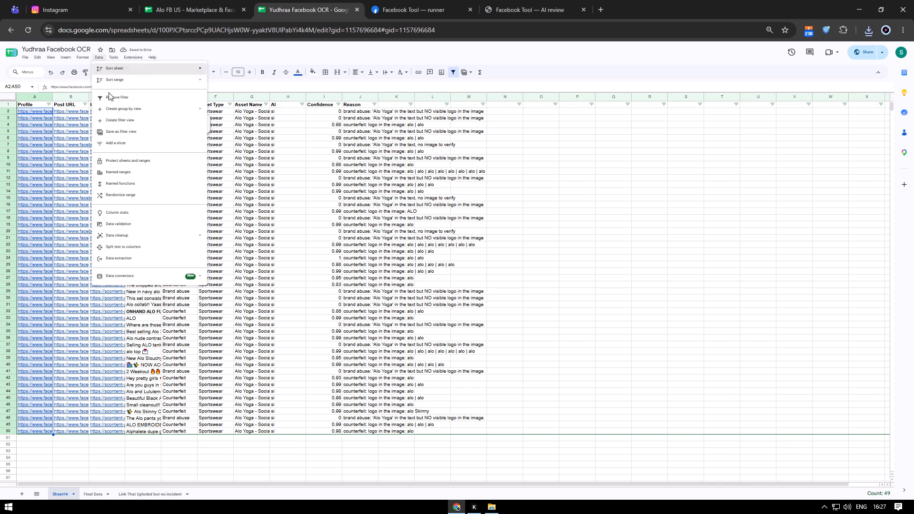
click(149, 232)
click(236, 246)
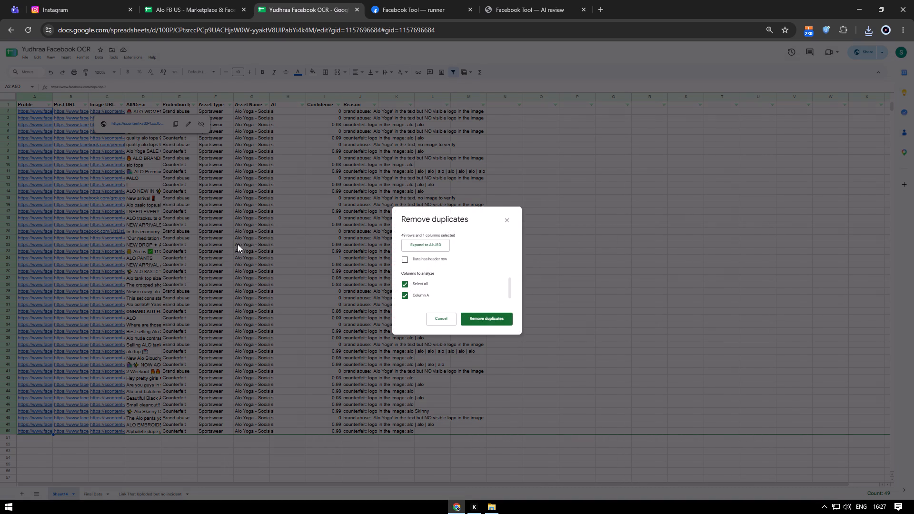
click(488, 316)
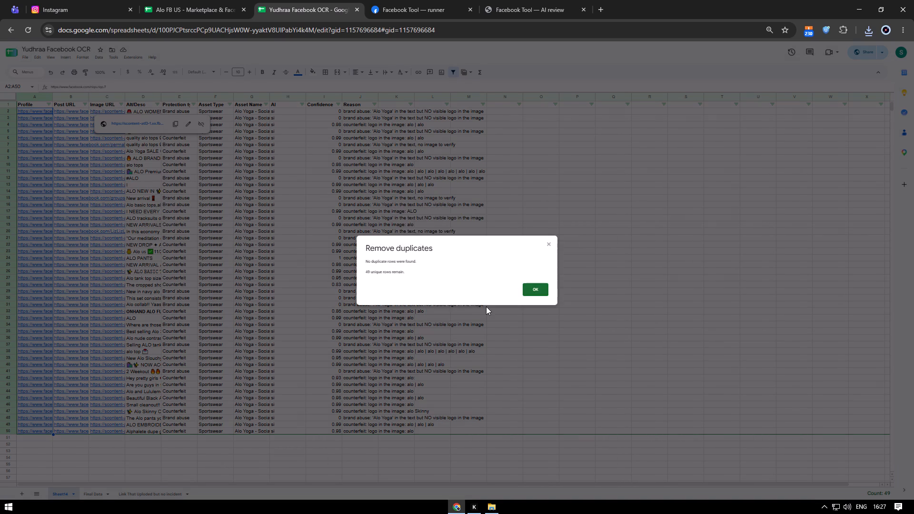
click(539, 291)
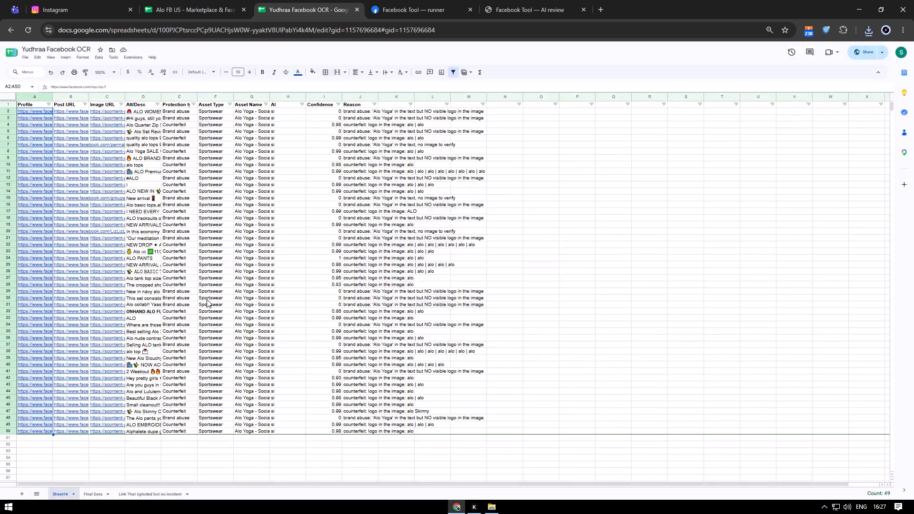
Copy the A2:A50 profile links into the single Profiles (Sellers) cell G129 for the alo bottom search in the Alo FB US worksheet.
key(ctrl+c)
key(ctrl+c)
key(ctrl+c)
key(ctrl+c)
click(213, 0)
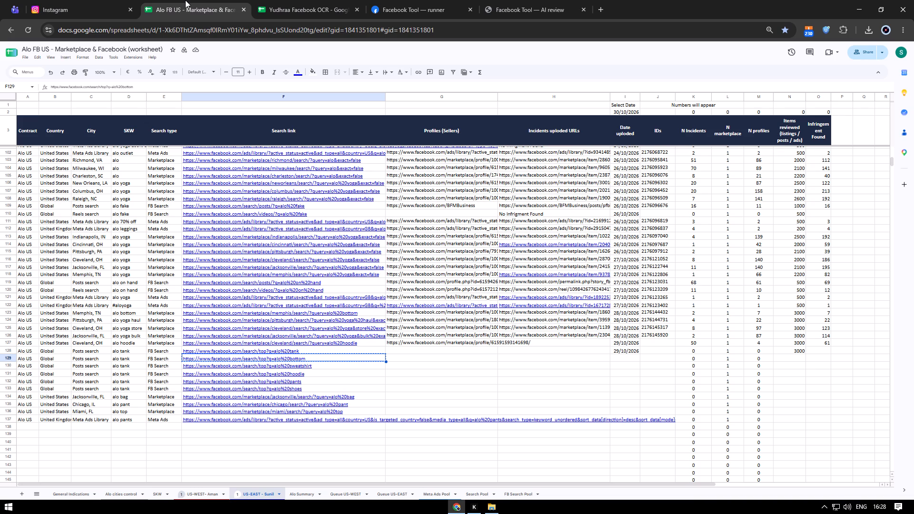
key(Right)
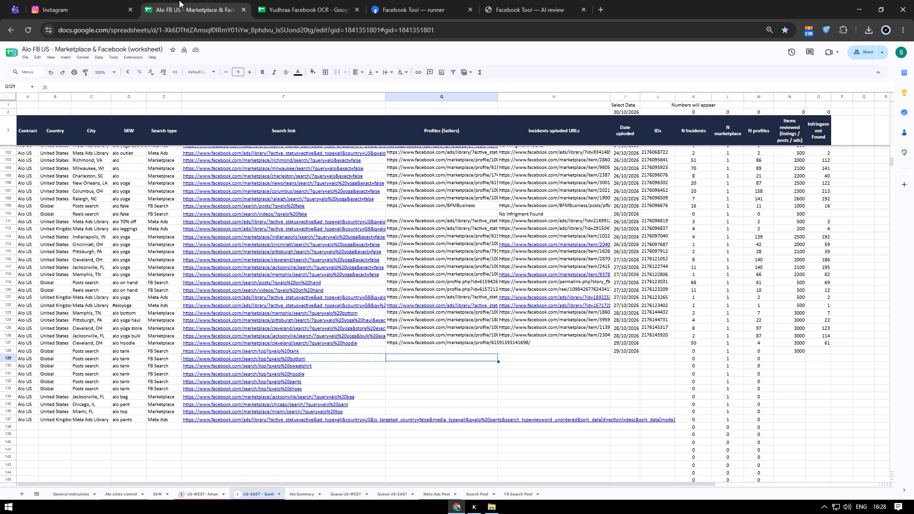
key(Return)
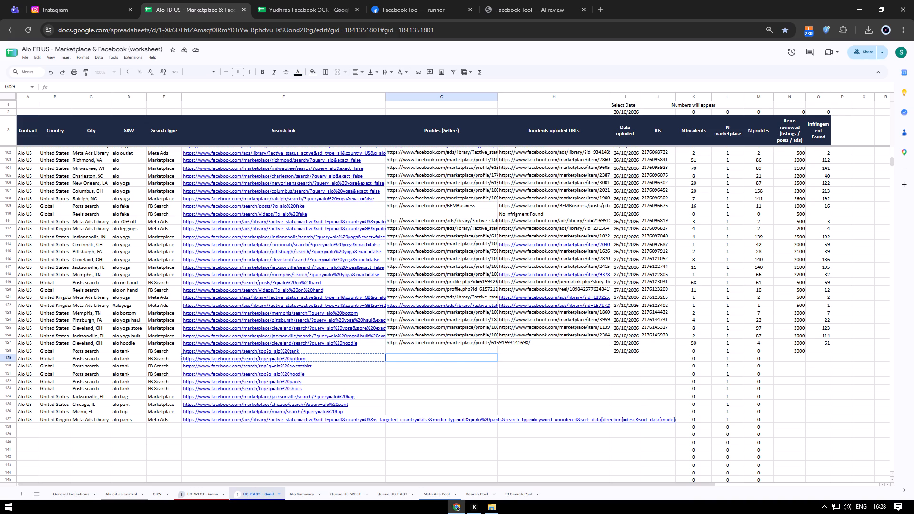
key(ctrl+shift+v)
key(Return)
key(Up)
key(Right)
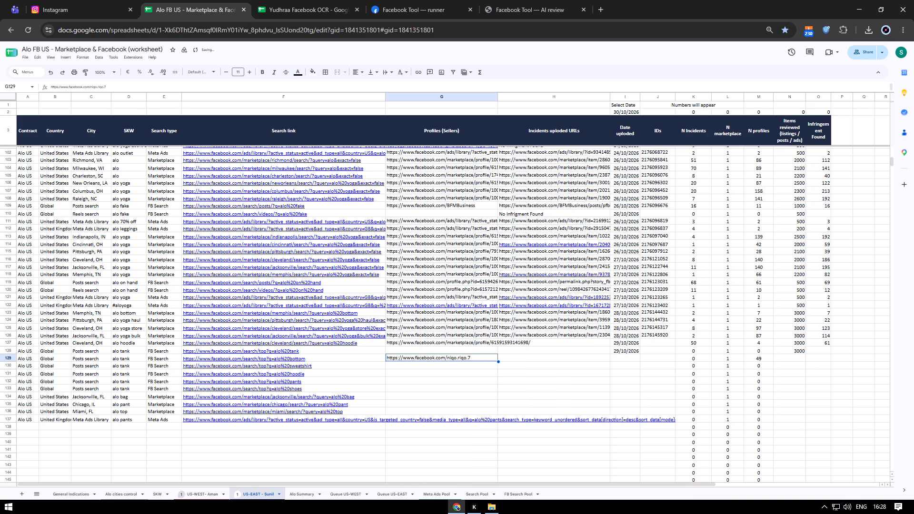
key(Left)
key(Right)
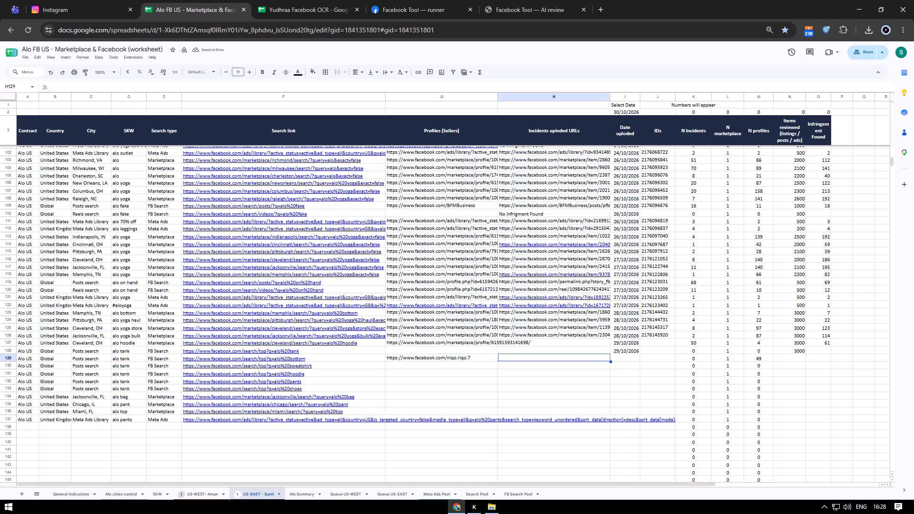
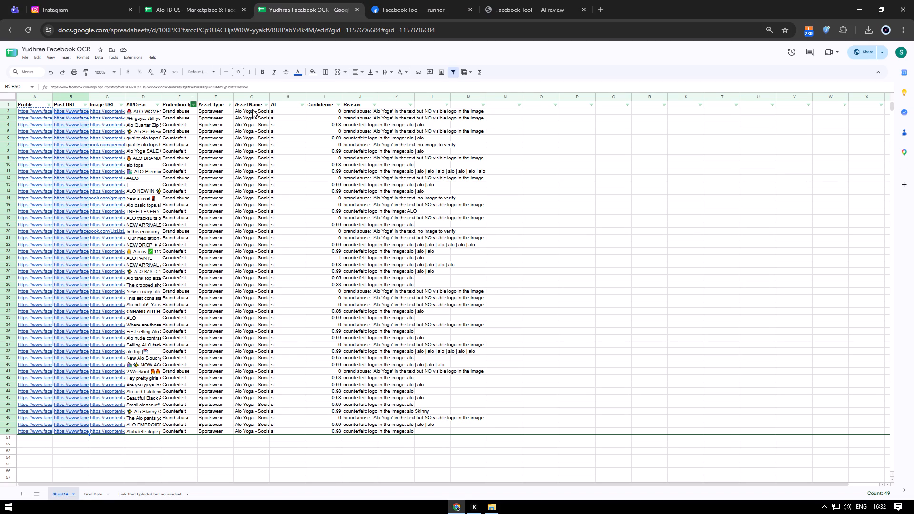
Filter the Protection type column to exclude Brand abuse and show only Counterfeit rows.
click(190, 106)
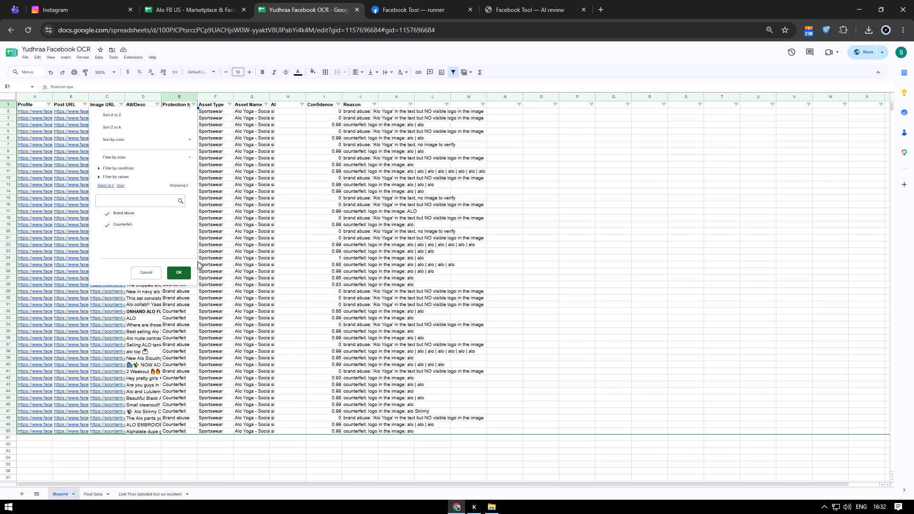
click(157, 215)
click(180, 269)
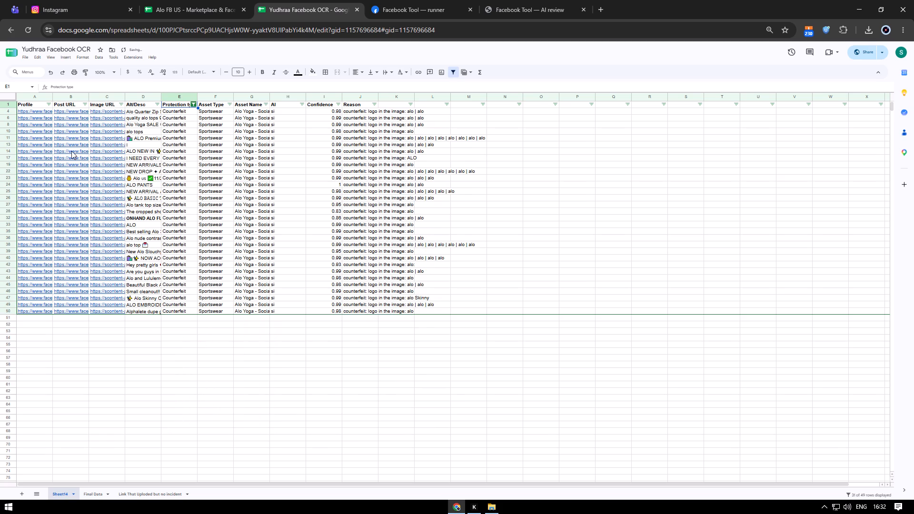
Look through the available filter values of the Reason column.
click(372, 107)
scroll(328, 231, down, 10)
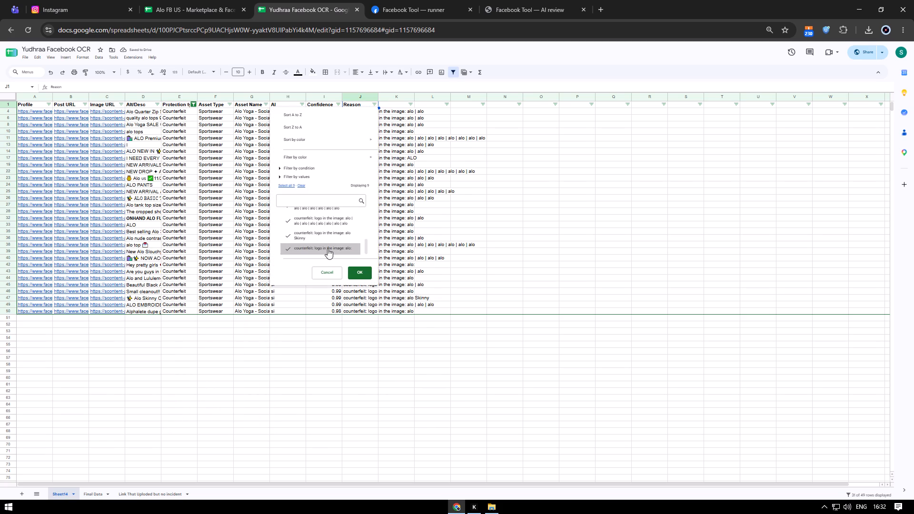
scroll(328, 248, up, 5)
click(368, 272)
Select the Post URL cells of all the filtered Counterfeit rows, from row 4 through row 50.
click(66, 112)
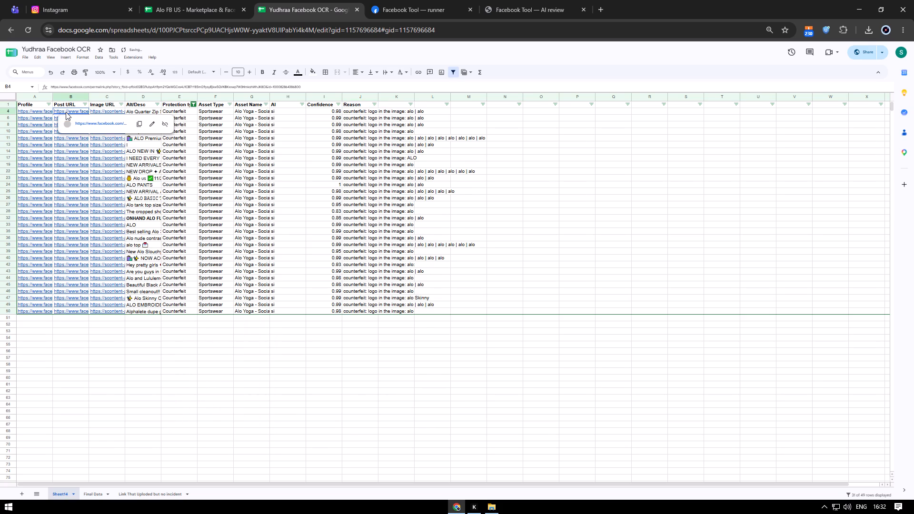
key(ctrl+shift+Down)
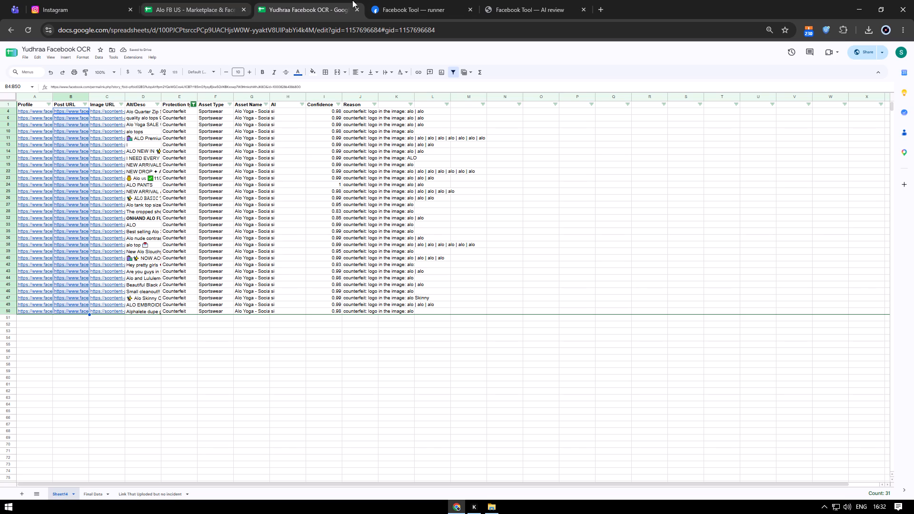
click(525, 0)
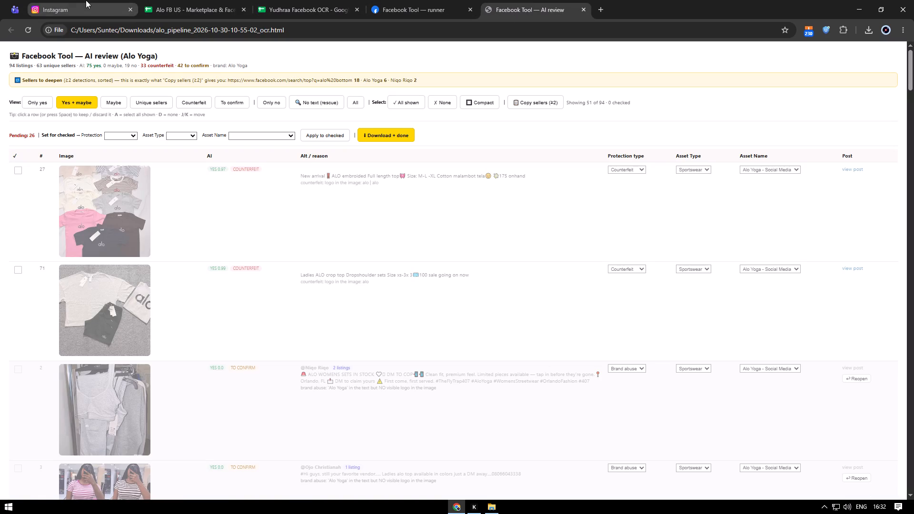
click(203, 0)
click(280, 0)
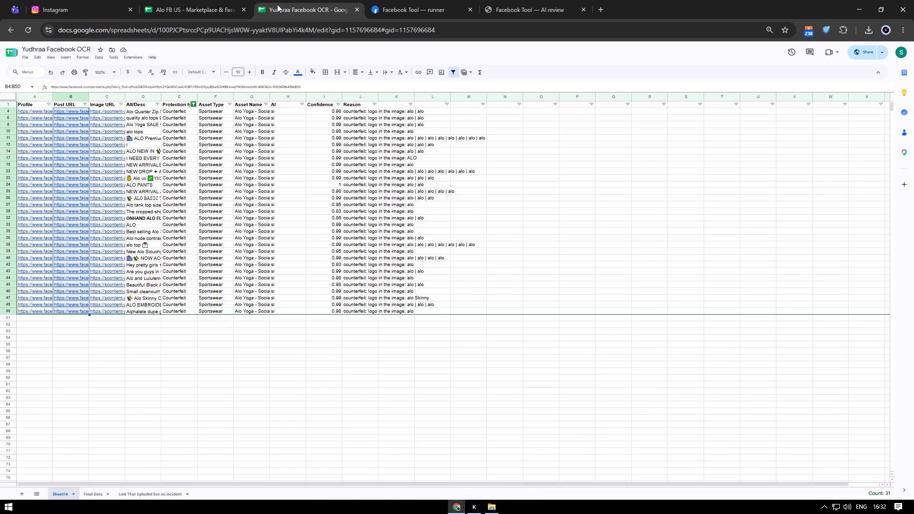
Open the Red Points portal's New incident form for Alo Yoga in a new browser tab.
click(602, 2)
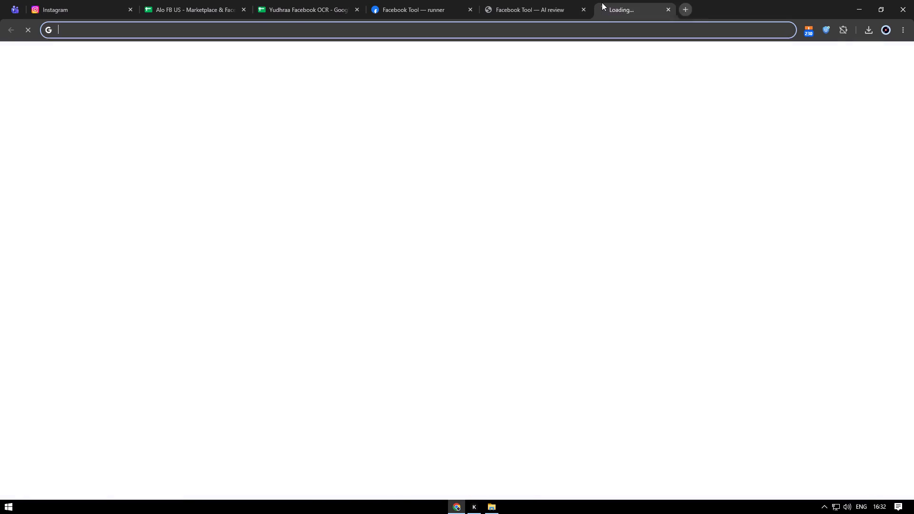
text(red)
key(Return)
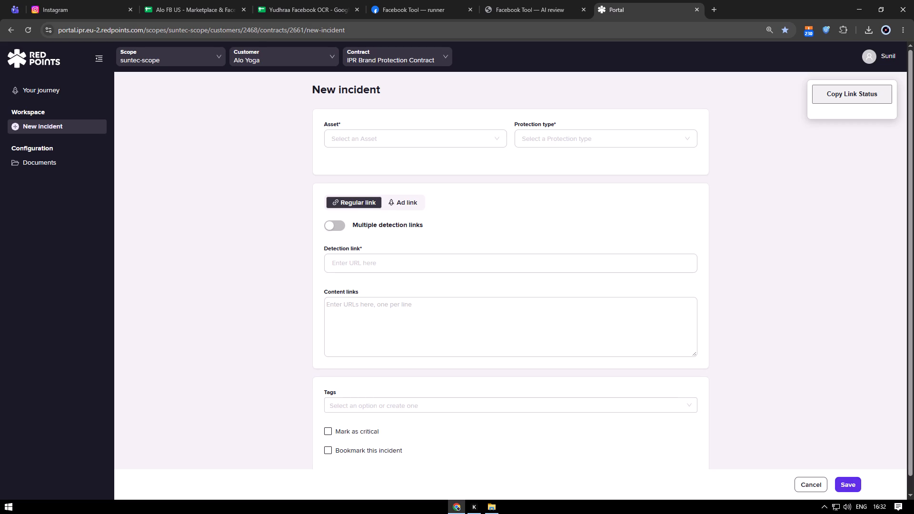
Enable multiple detection links and set the asset to Alo Yoga - Social Media Facebook with protection type Product counterfeit.
click(329, 225)
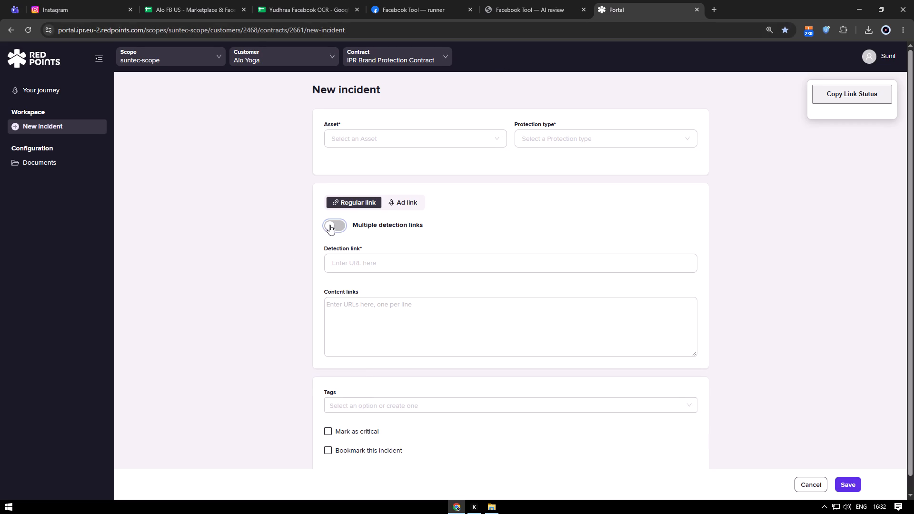
click(378, 134)
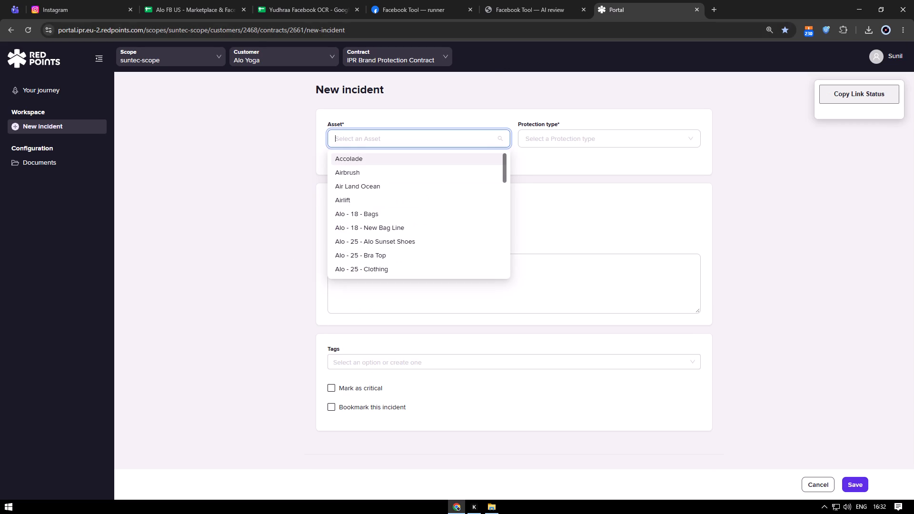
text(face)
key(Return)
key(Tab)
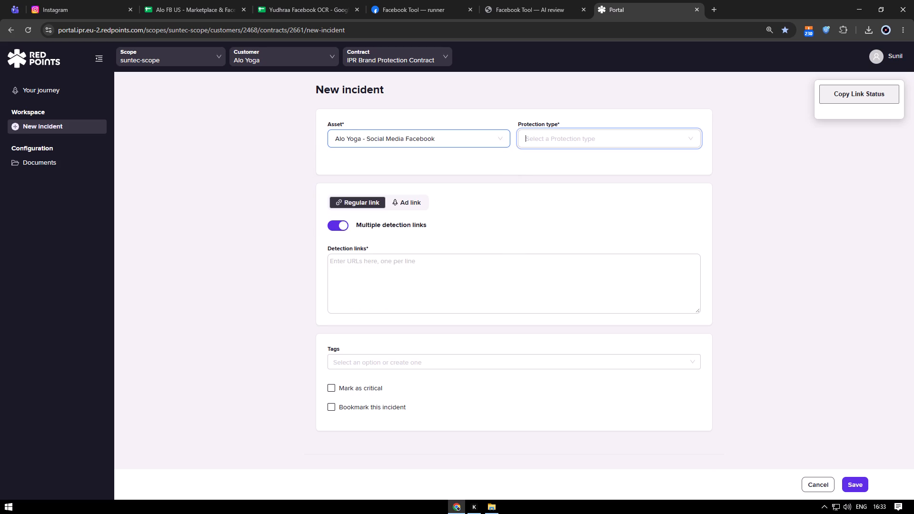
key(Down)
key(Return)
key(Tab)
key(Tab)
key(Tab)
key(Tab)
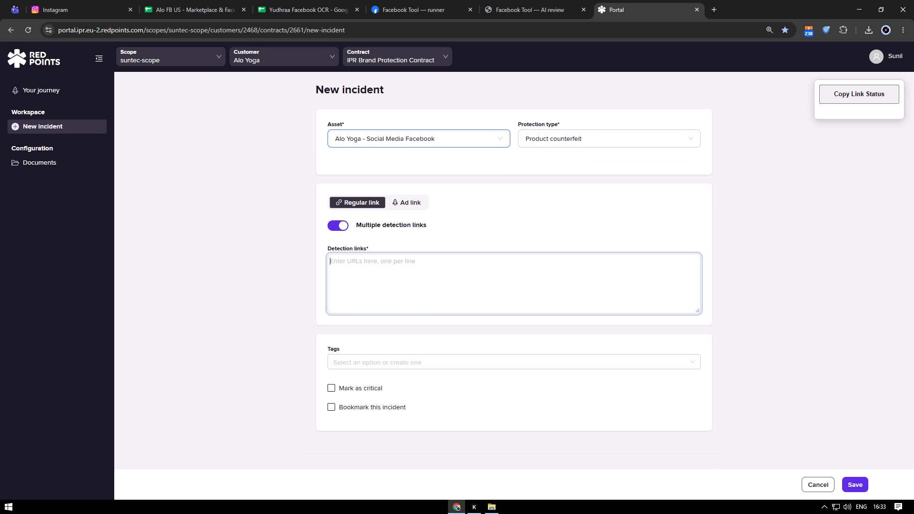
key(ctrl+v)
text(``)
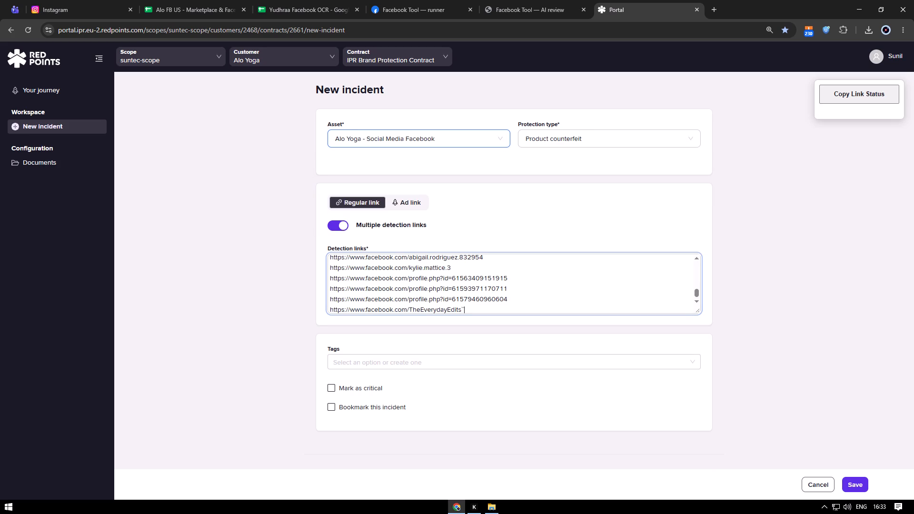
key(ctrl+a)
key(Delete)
Add the Facebook - Internal upload tag to the incident.
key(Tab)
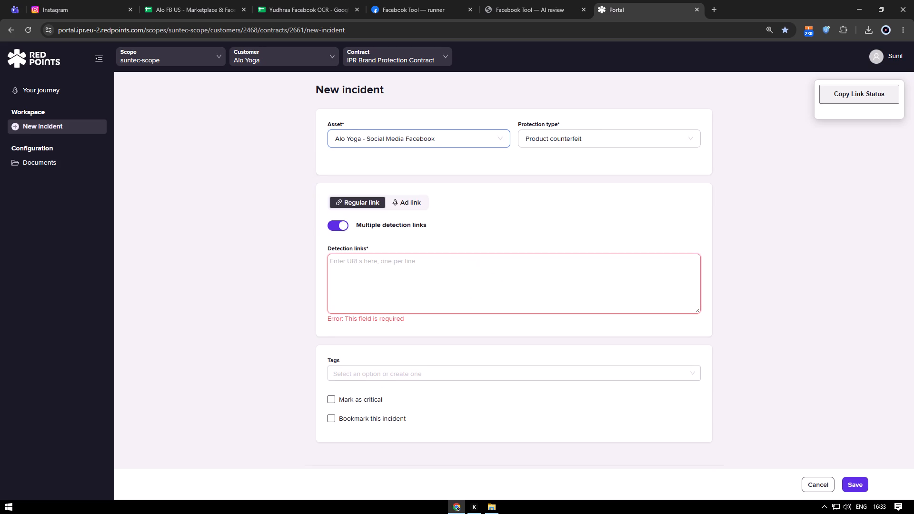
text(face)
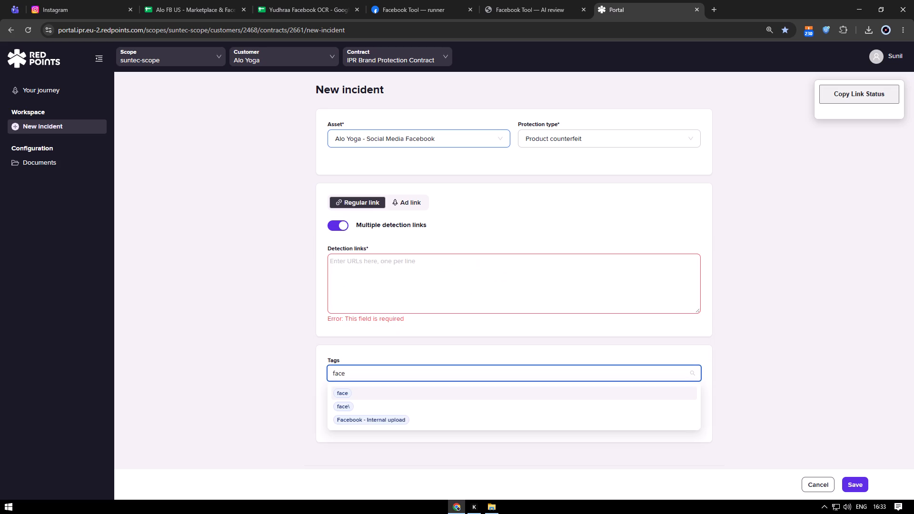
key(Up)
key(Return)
click(239, 224)
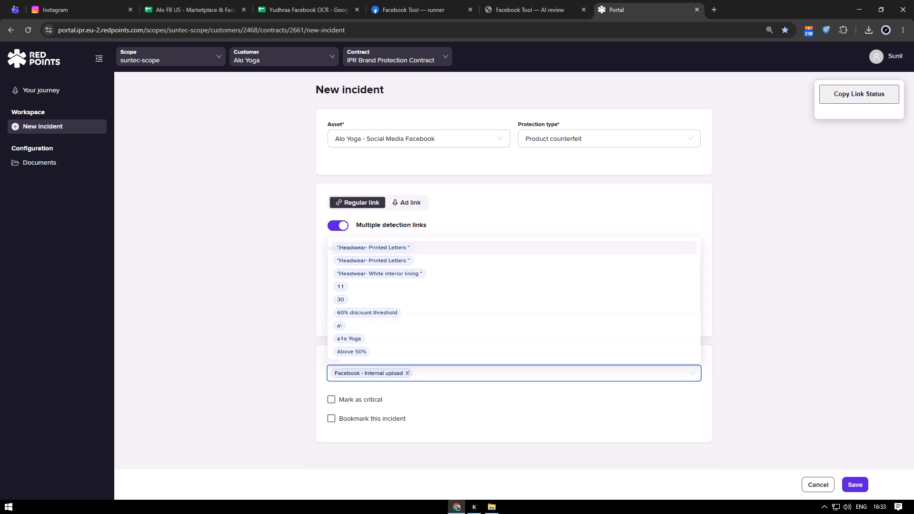
click(378, 272)
Copy the filtered Counterfeit post URLs from the Yudhraa Facebook OCR sheet into the incident's detection links and save the incidents.
click(265, 0)
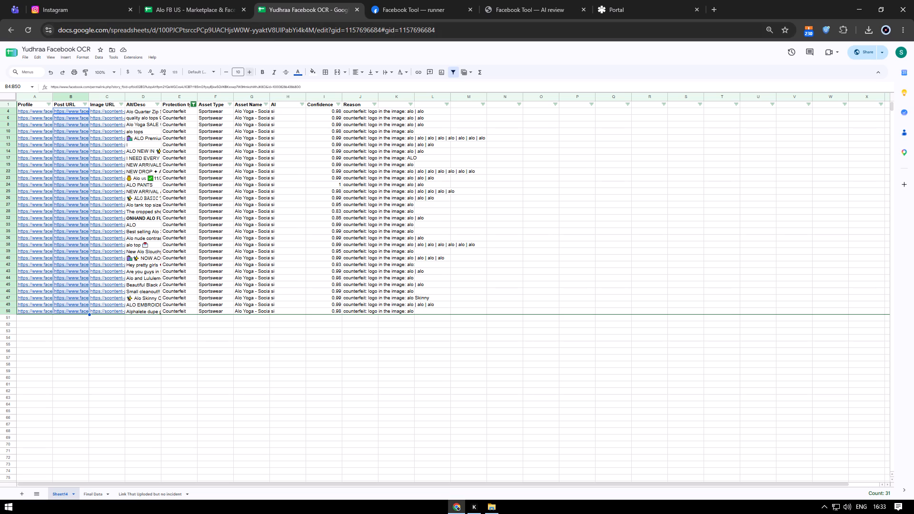
key(ctrl+c)
key(ctrl+c)
key(ctrl+c)
key(ctrl+c)
key(ctrl+c)
key(ctrl+c)
key(ctrl+c)
key(ctrl+c)
key(ctrl+c)
click(649, 0)
key(ctrl+v)
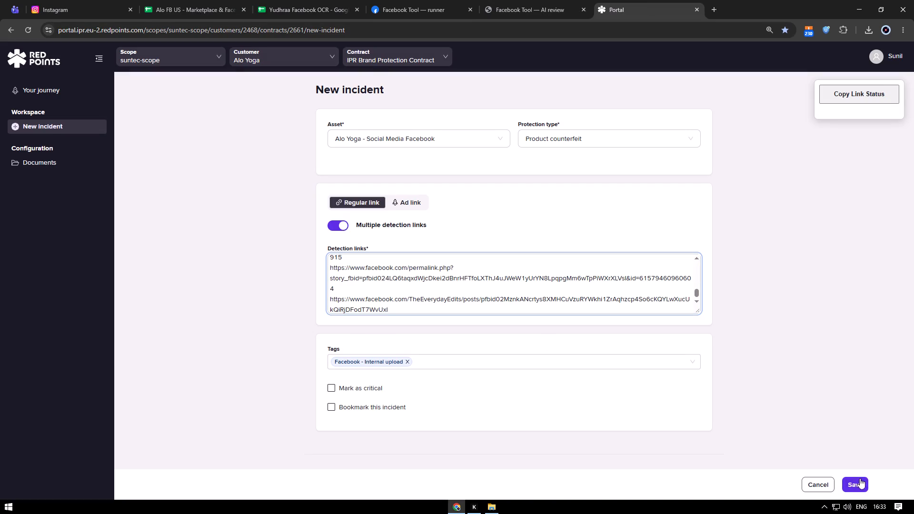
click(851, 482)
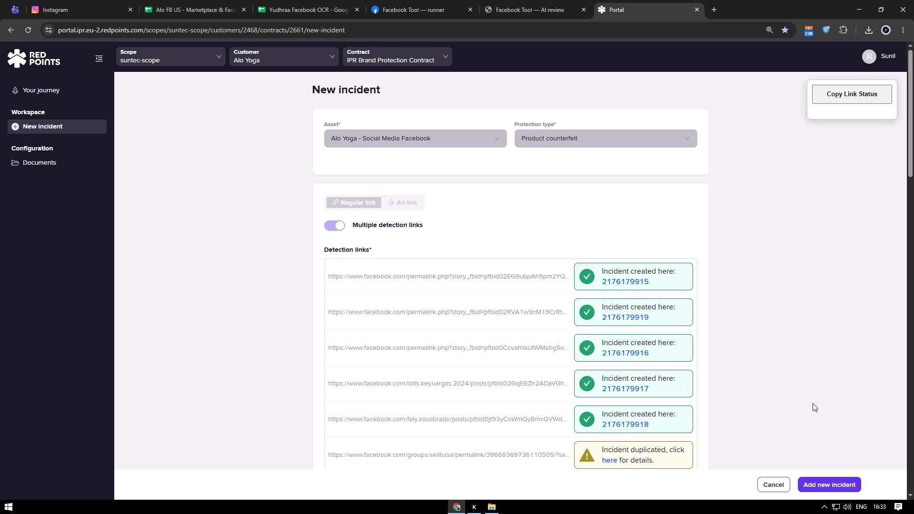
Check the creation results for all submitted detection links and copy their link status.
scroll(769, 412, down, 2)
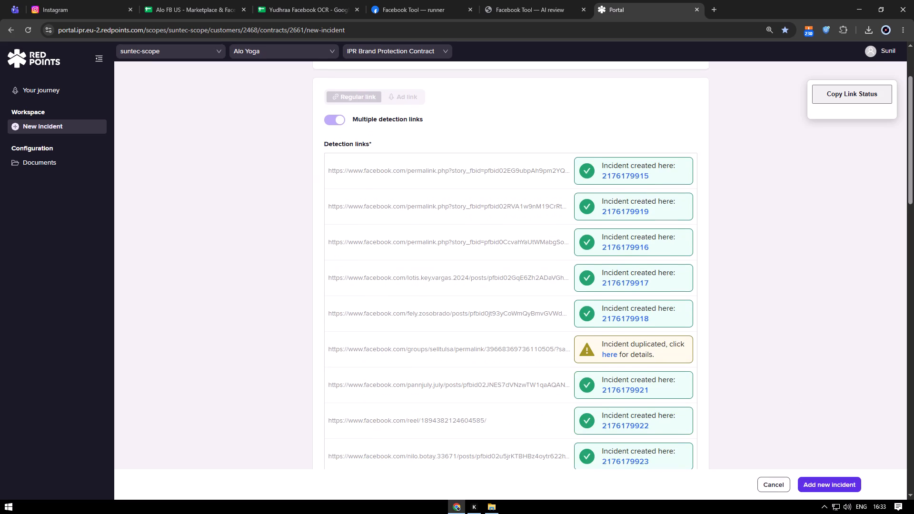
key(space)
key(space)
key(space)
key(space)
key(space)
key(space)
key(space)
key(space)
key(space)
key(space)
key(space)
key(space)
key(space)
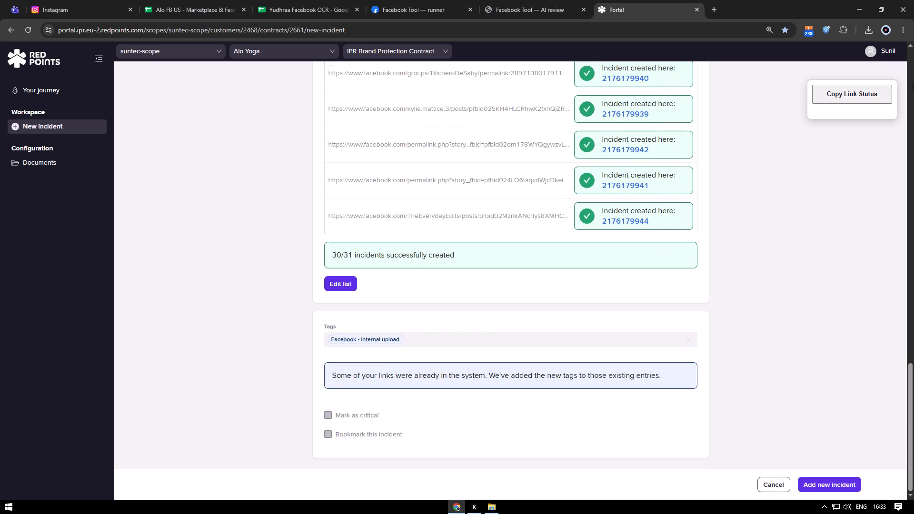
click(867, 101)
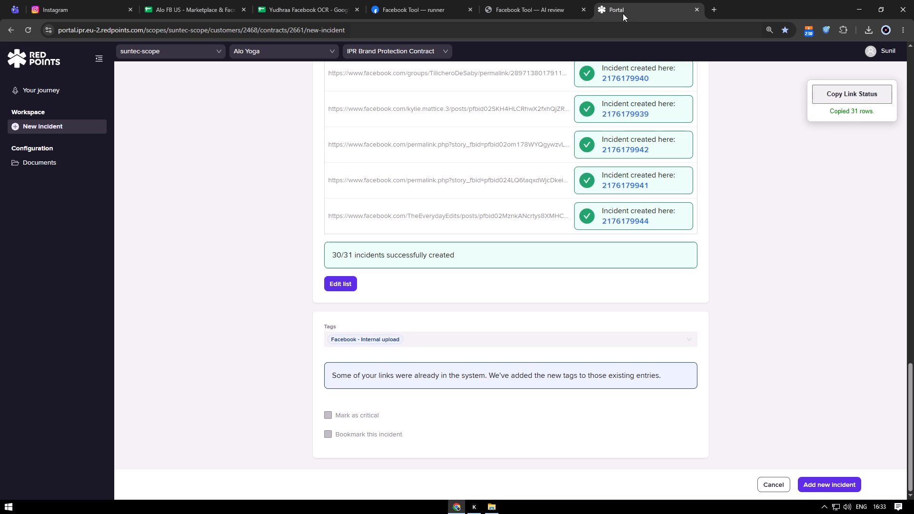
In the Yudhraa Facebook OCR spreadsheet's Final Data sheet, select the search labels and links below the last logged row, C5158:D5162.
click(302, 0)
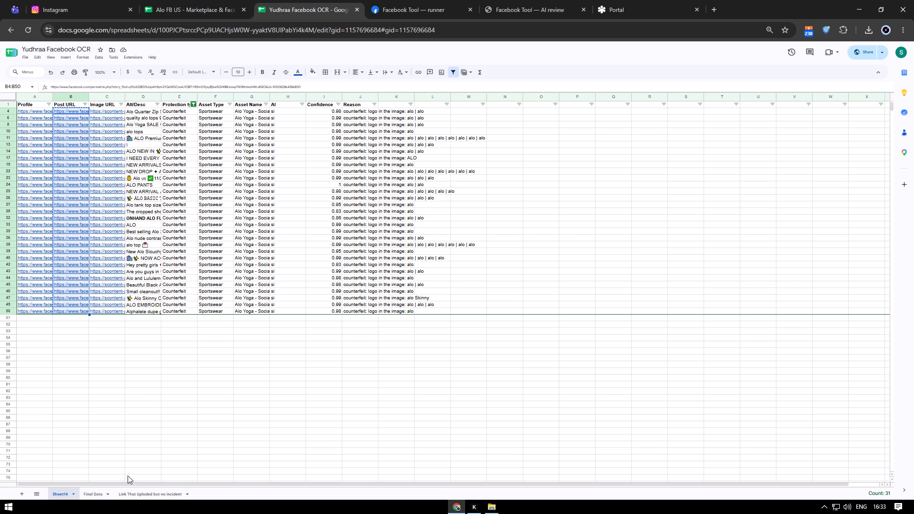
click(98, 494)
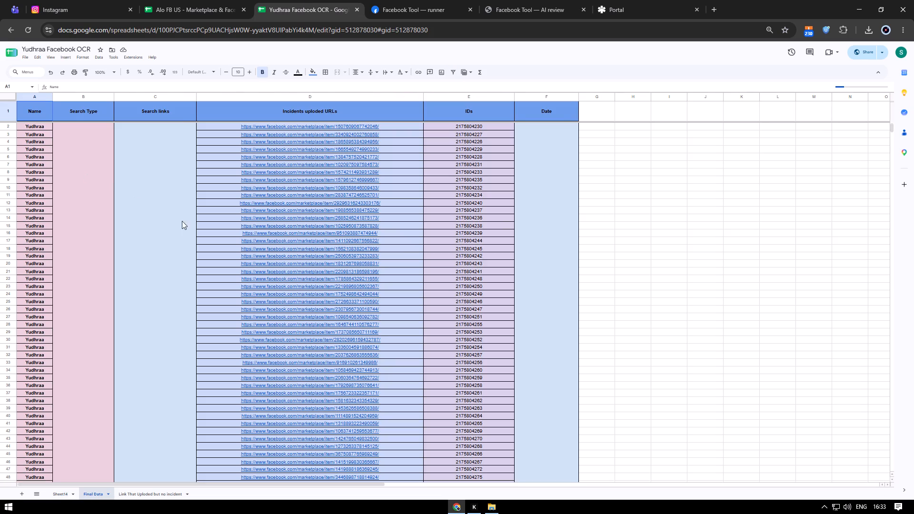
click(582, 213)
key(ctrl+Down)
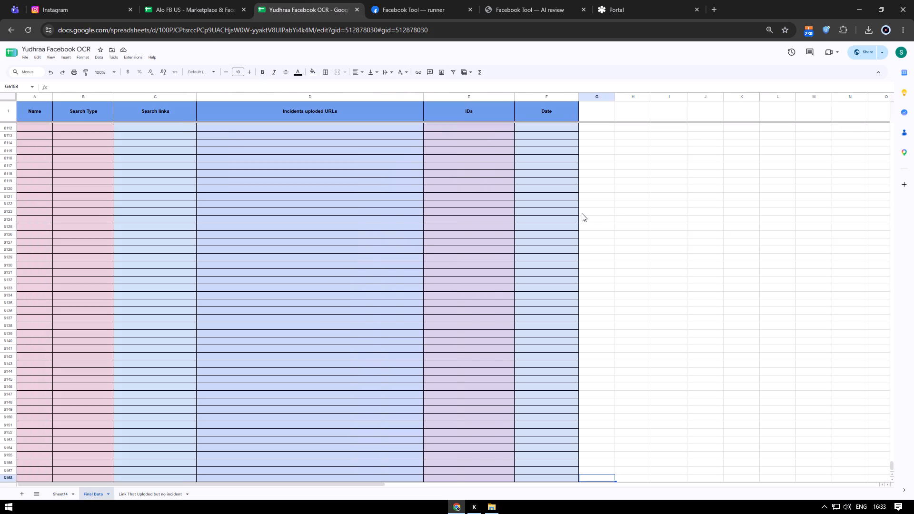
key(ctrl+Left)
key(ctrl+Up)
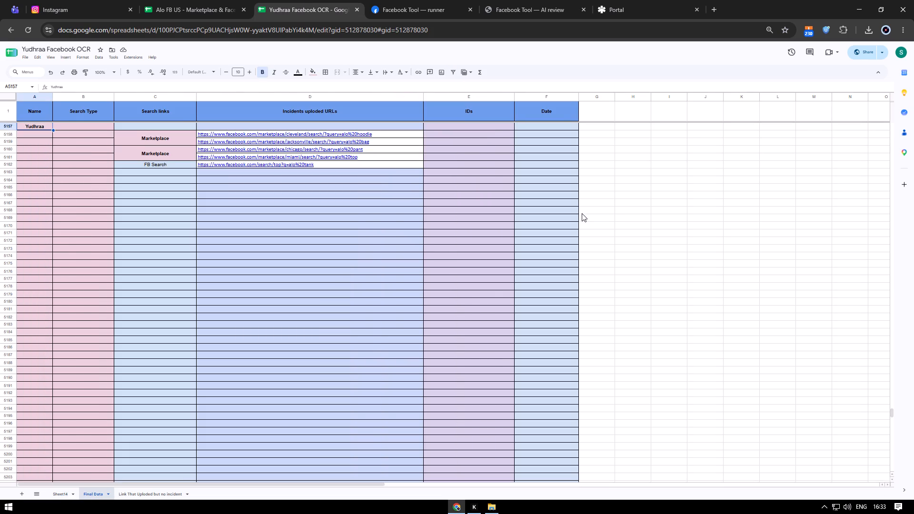
key(Down)
key(Down)
key(Down)
key(Down)
key(Down)
key(Right)
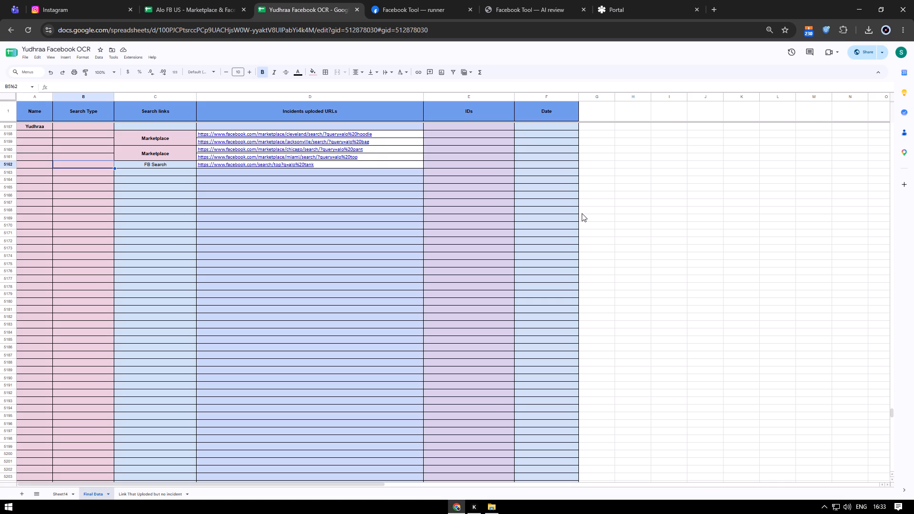
key(Right)
key(Right)
key(Left)
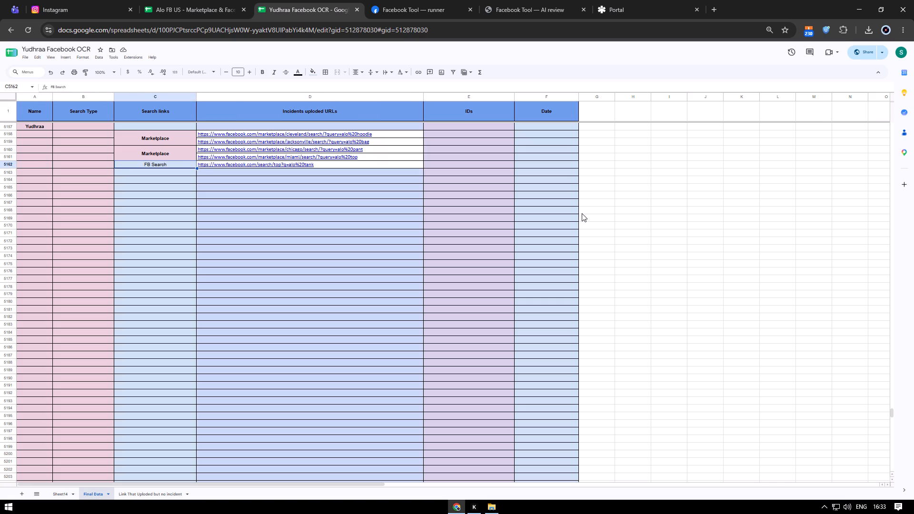
key(ctrl+shift+Up)
key(ctrl+shift+Right)
key(shift+Up)
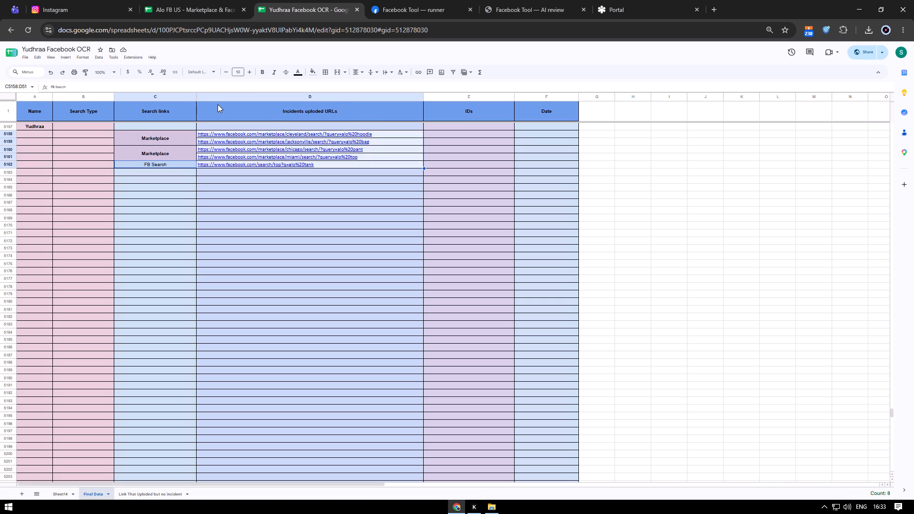
Clear the search links and URLs from C5158:D5162 and unmerge the cells in that range.
key(Delete)
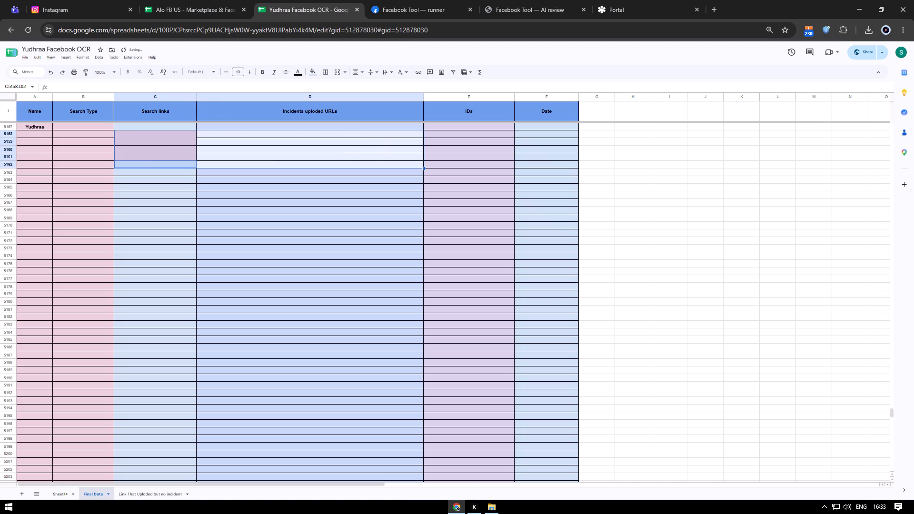
click(338, 74)
click(338, 74)
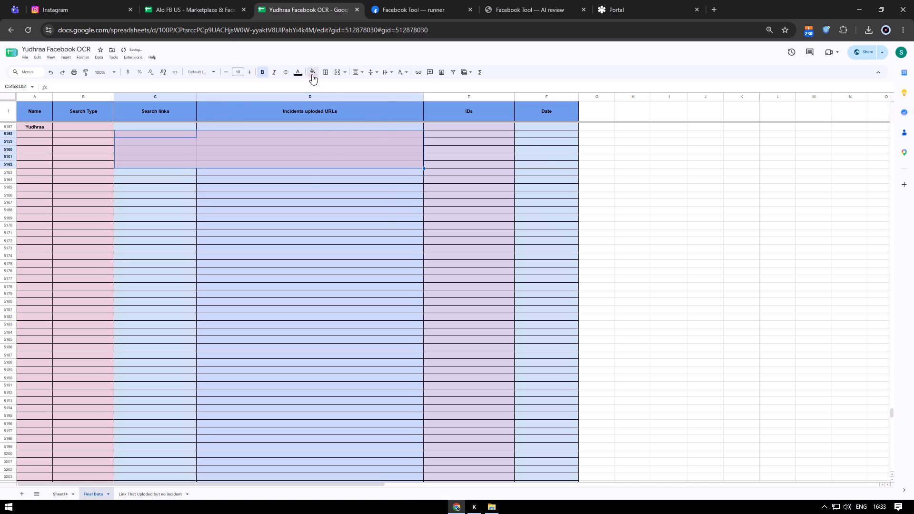
Remove the fill colour from C5158:D5162 and apply borders to all its cells.
click(312, 74)
click(318, 88)
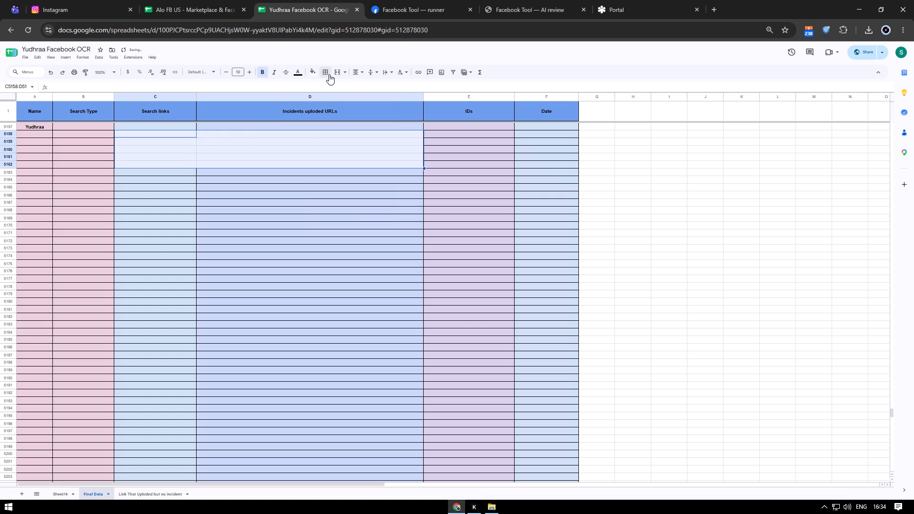
click(329, 74)
click(331, 89)
scroll(210, 175, up, 1)
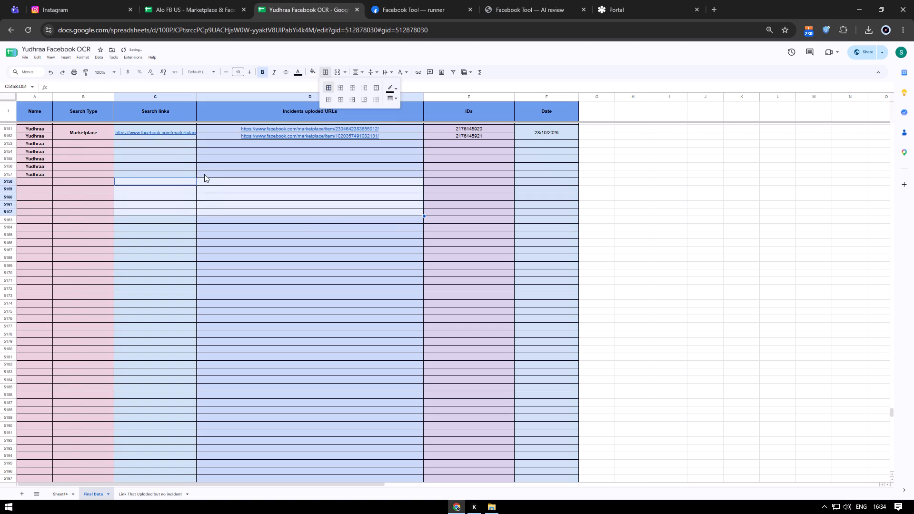
Restore the light blue fill in C5157:C5163 and the light cornflower blue fill in D5155:D5176.
click(188, 184)
drag(170, 176, 170, 196)
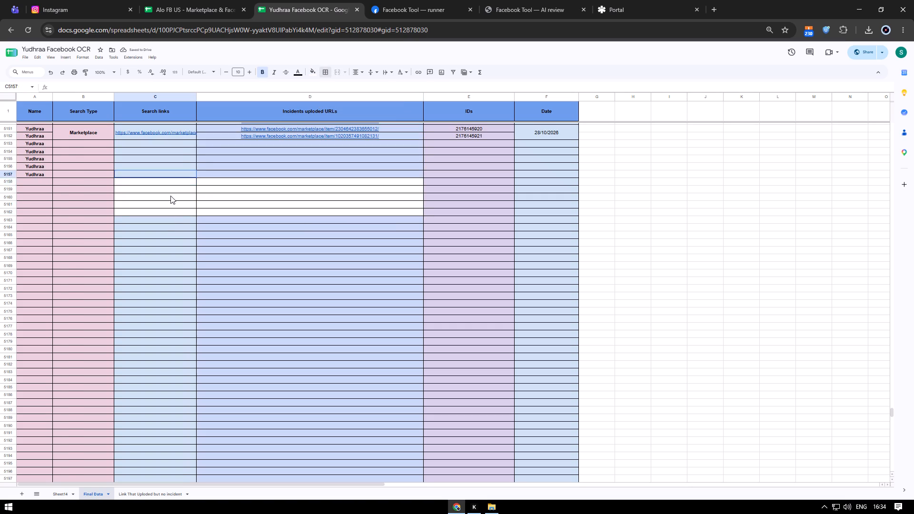
drag(170, 196, 167, 223)
click(315, 76)
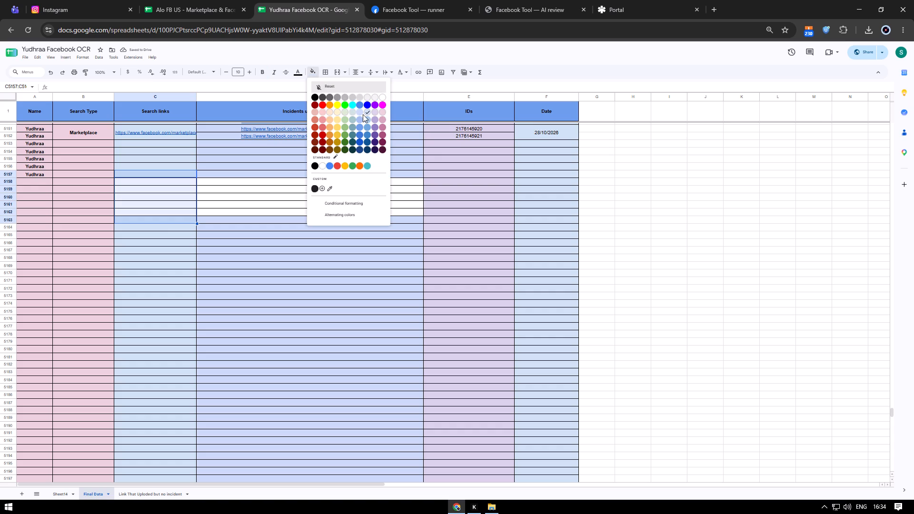
click(367, 115)
drag(371, 156, 374, 316)
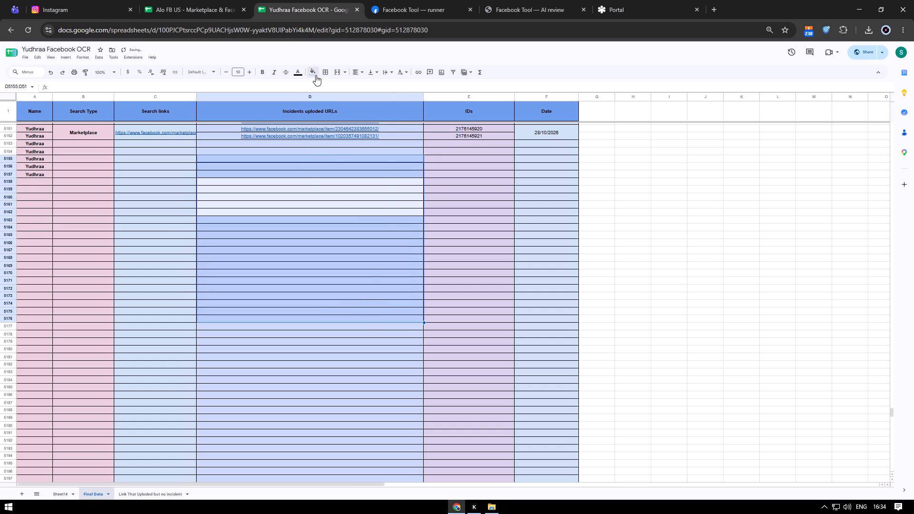
click(316, 75)
click(358, 110)
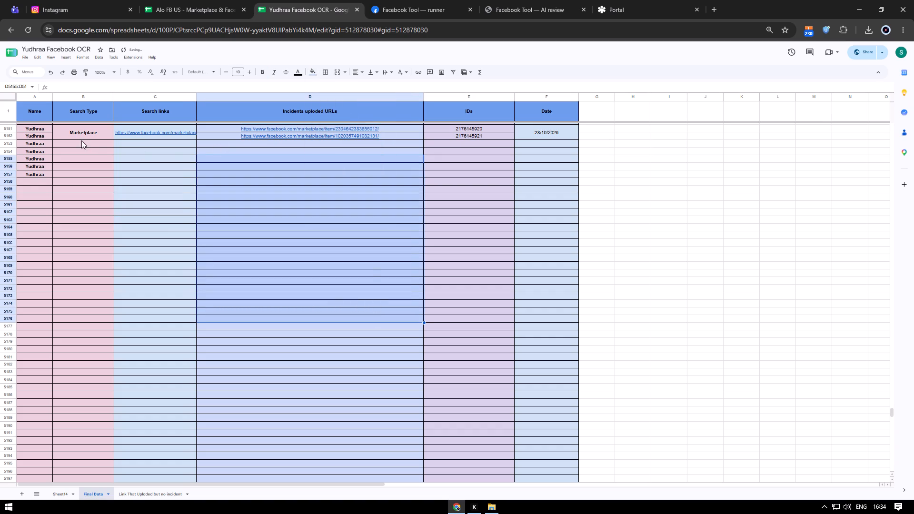
Enter "FB Serach" as the search type in B5153.
click(84, 143)
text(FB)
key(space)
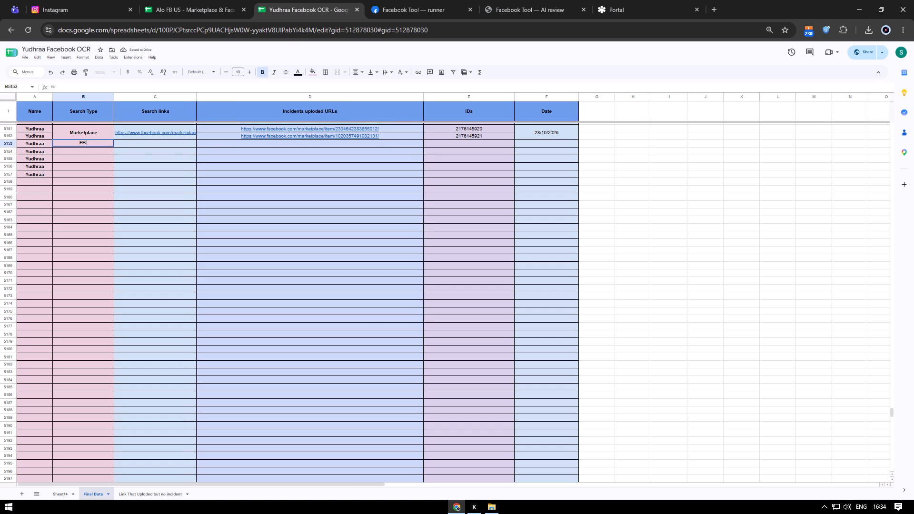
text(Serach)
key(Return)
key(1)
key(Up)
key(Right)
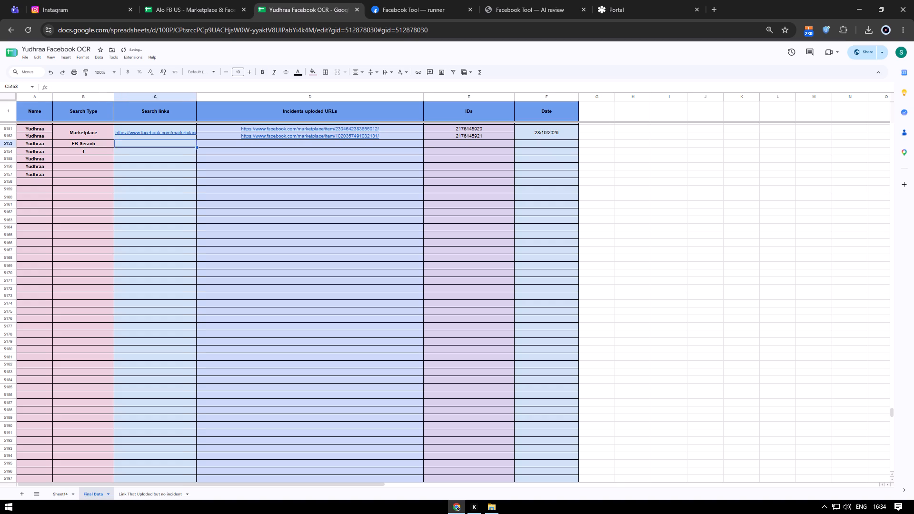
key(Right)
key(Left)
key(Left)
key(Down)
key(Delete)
Paste the copied upload results with Link, Status and Incident Id's beside the log table, starting at H5155.
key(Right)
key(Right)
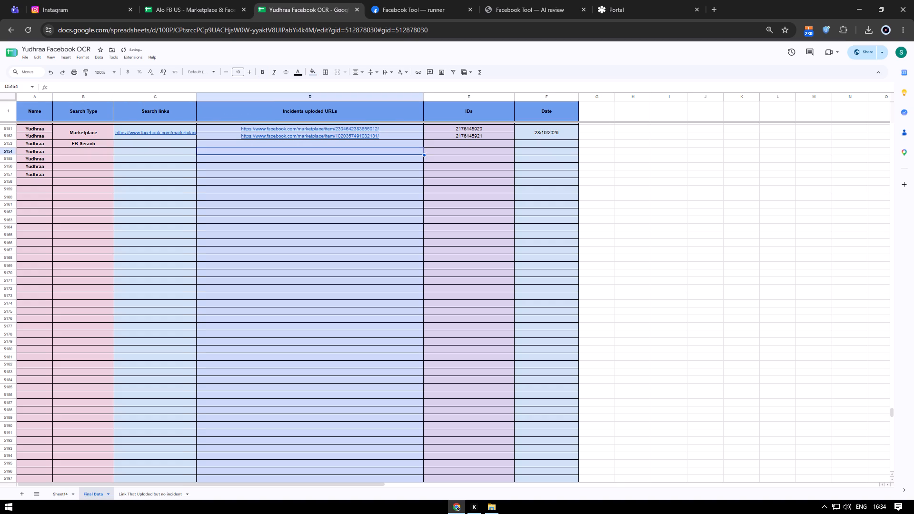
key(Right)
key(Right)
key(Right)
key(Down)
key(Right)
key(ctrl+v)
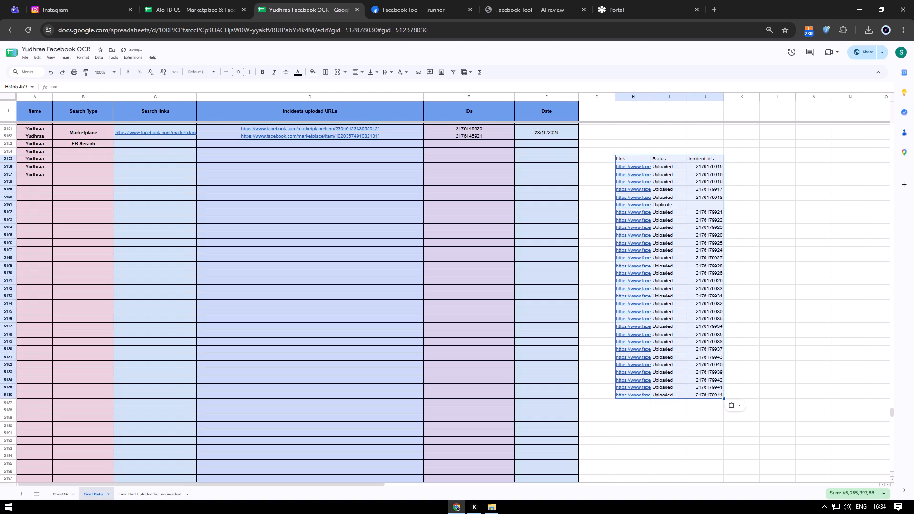
Delete column I, which holds the Status values of the pasted results.
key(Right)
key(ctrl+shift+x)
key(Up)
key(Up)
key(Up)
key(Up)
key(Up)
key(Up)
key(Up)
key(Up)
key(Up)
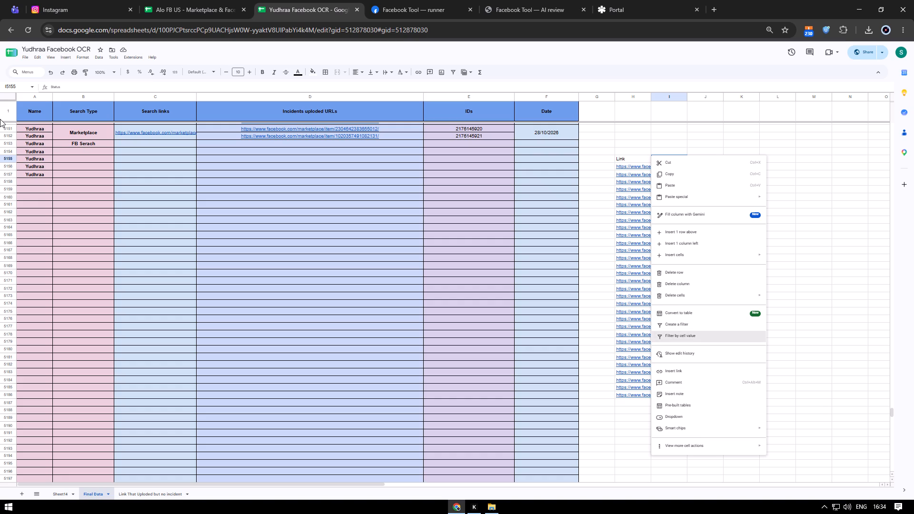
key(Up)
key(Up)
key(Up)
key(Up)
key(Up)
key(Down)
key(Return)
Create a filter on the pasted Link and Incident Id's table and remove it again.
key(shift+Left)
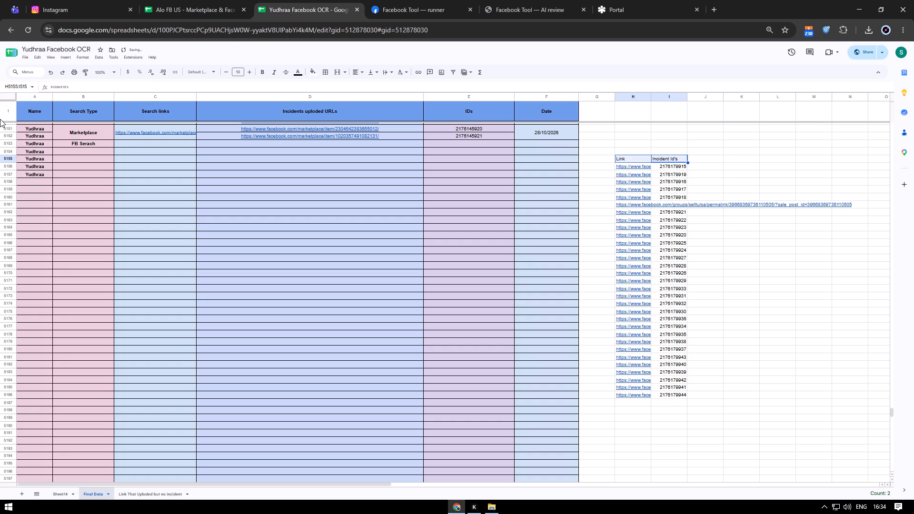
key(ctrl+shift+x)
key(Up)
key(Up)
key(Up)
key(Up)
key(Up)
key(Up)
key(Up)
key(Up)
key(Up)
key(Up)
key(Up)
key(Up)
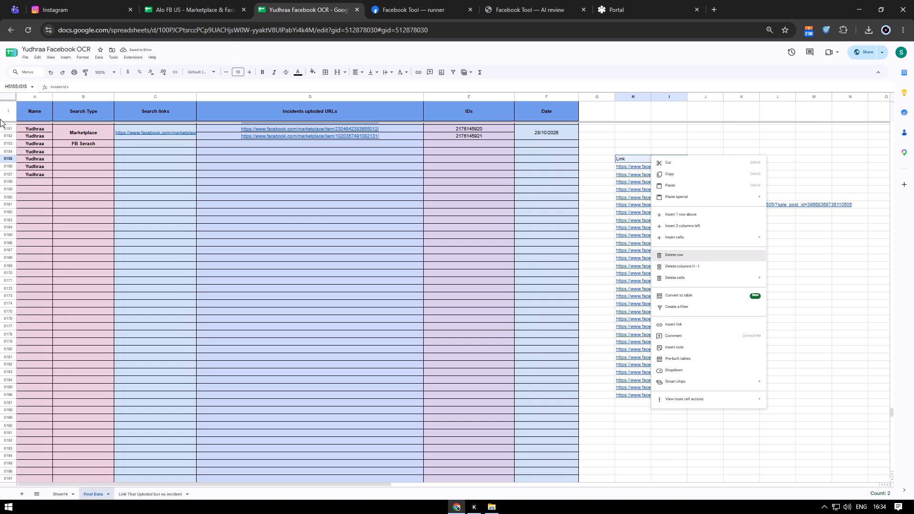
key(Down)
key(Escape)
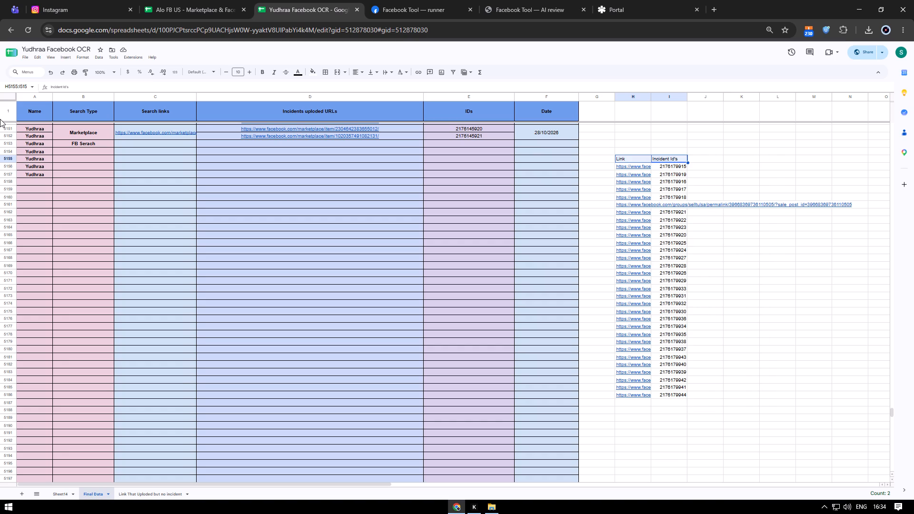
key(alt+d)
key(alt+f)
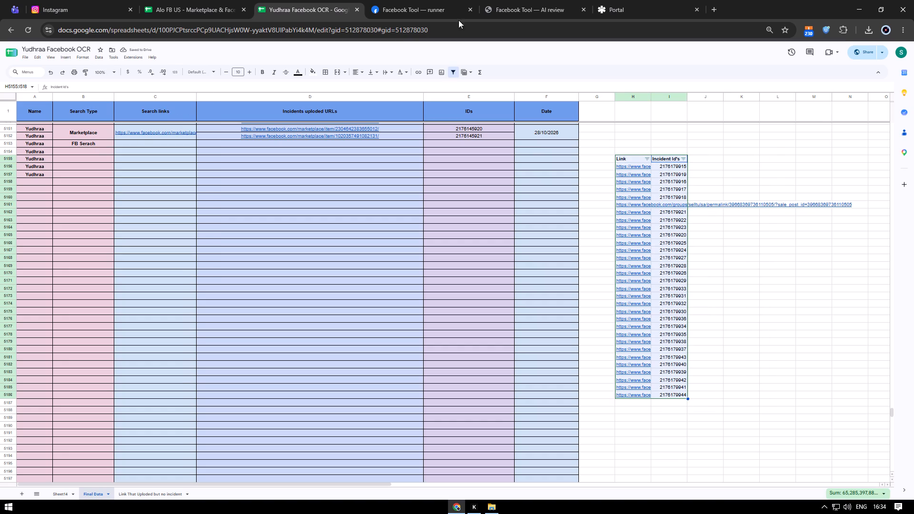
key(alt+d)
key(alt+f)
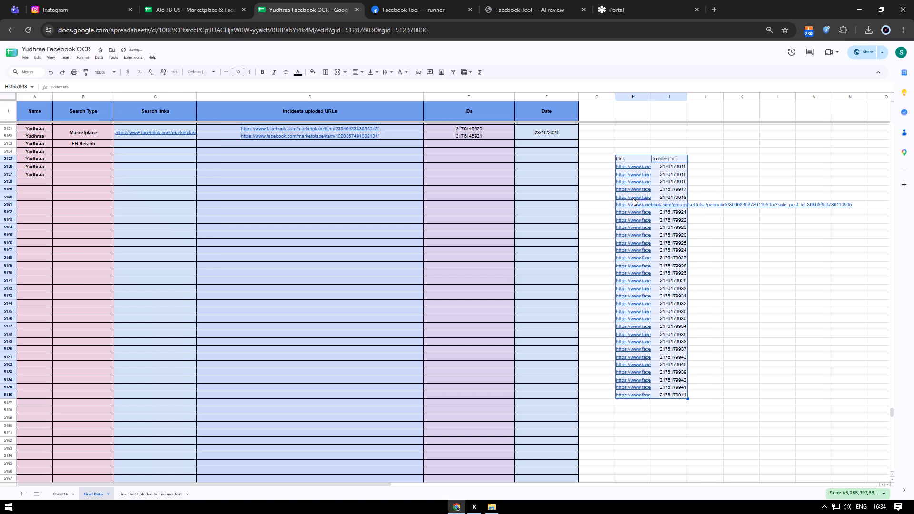
Clear the Link and Incident Id's headers in H5155:I5155.
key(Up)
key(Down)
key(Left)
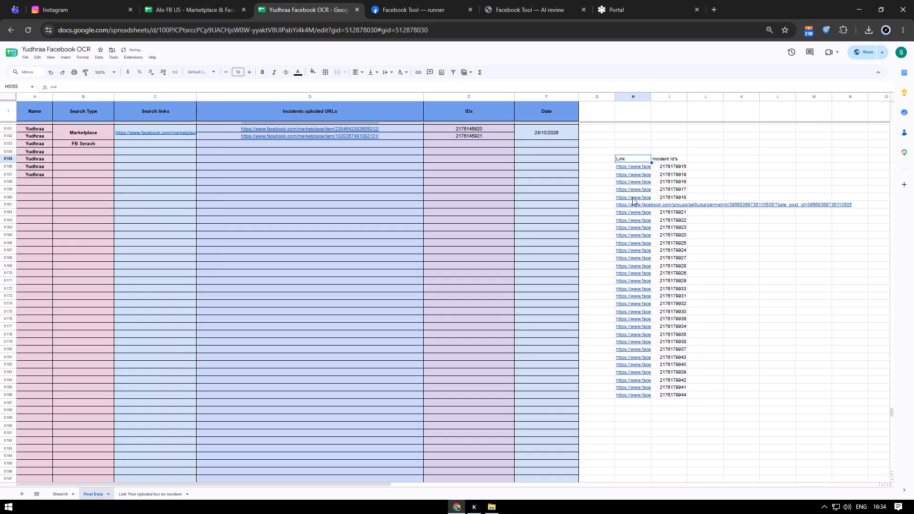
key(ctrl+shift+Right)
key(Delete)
Delete row 5161, which holds the pasted link without an incident ID.
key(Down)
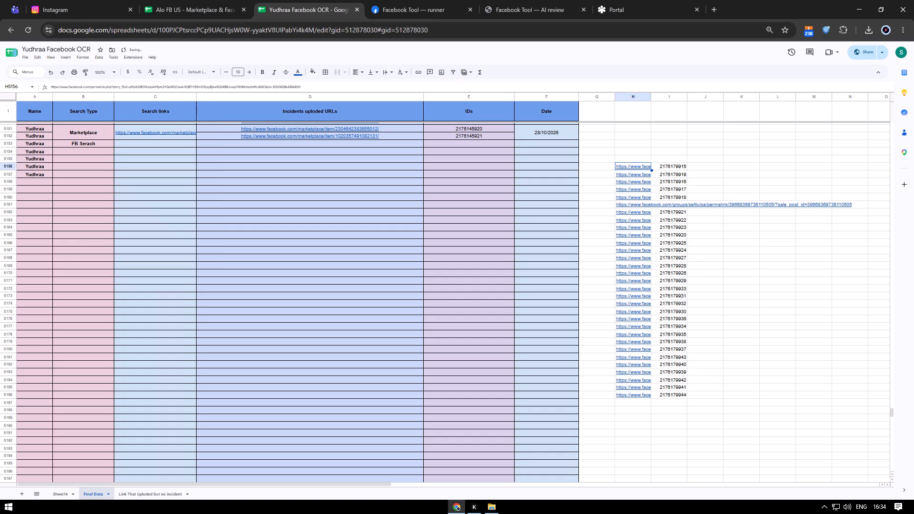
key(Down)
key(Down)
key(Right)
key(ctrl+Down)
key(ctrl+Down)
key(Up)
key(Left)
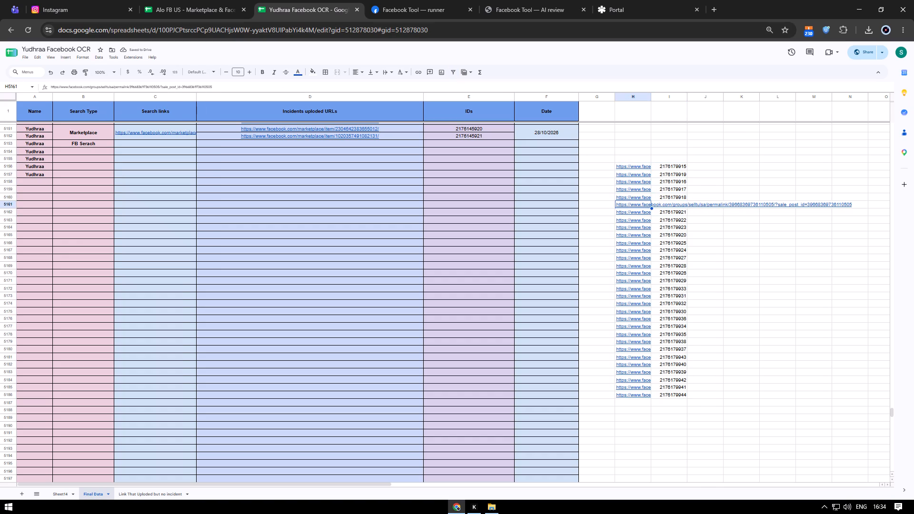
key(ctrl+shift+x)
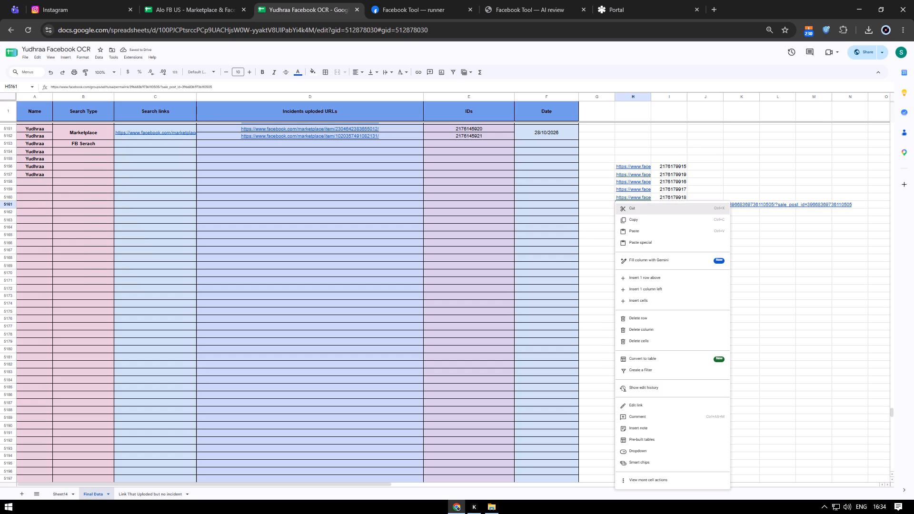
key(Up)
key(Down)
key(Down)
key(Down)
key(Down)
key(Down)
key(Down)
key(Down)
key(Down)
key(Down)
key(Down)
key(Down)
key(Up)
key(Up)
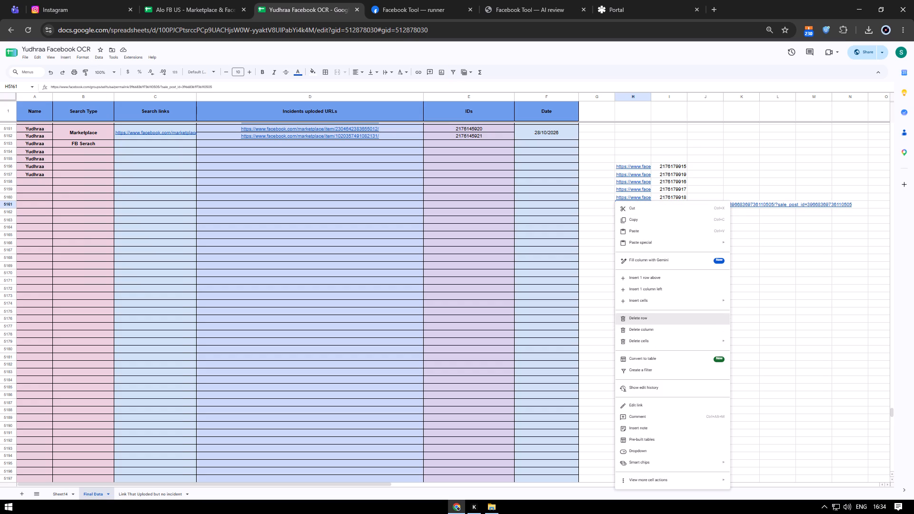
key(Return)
Move the pasted links and incident IDs from columns H and I into the URL and ID columns, starting at D5153.
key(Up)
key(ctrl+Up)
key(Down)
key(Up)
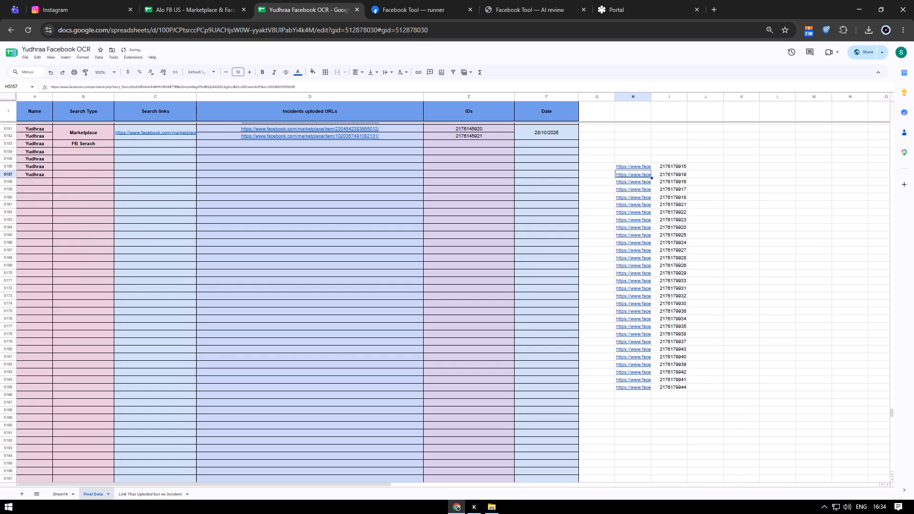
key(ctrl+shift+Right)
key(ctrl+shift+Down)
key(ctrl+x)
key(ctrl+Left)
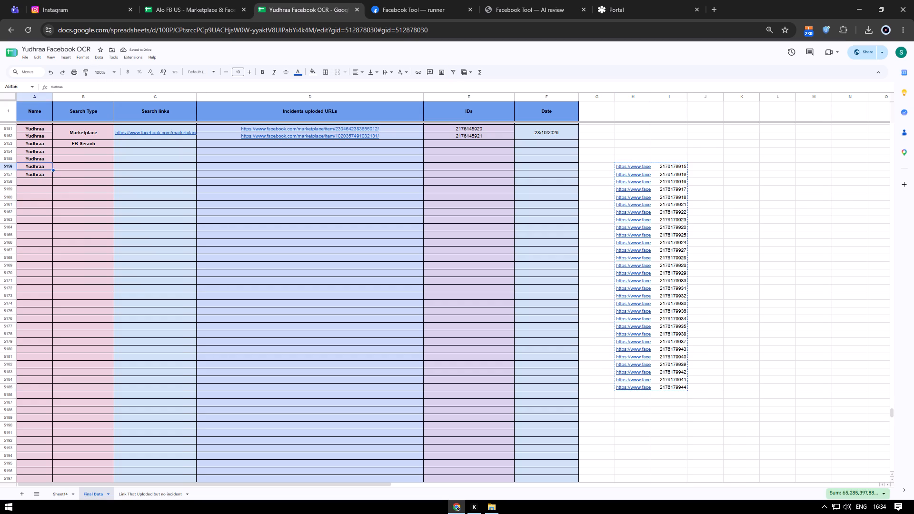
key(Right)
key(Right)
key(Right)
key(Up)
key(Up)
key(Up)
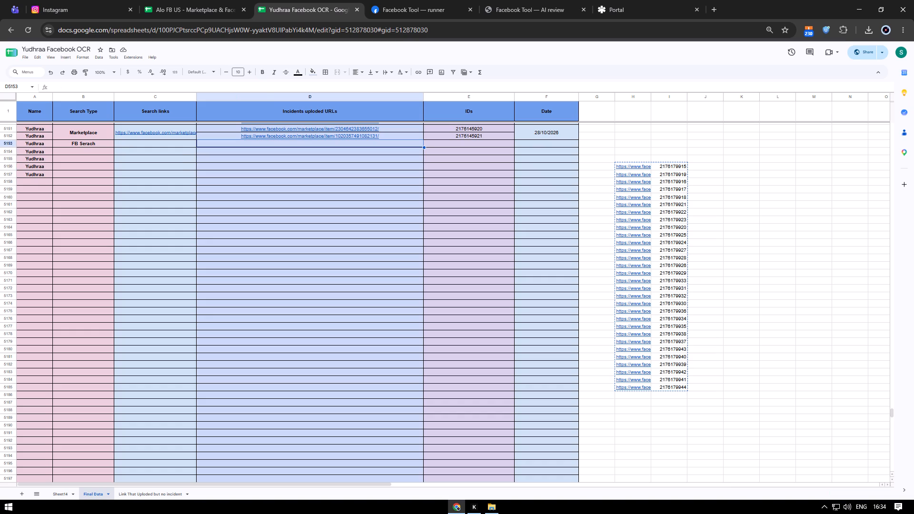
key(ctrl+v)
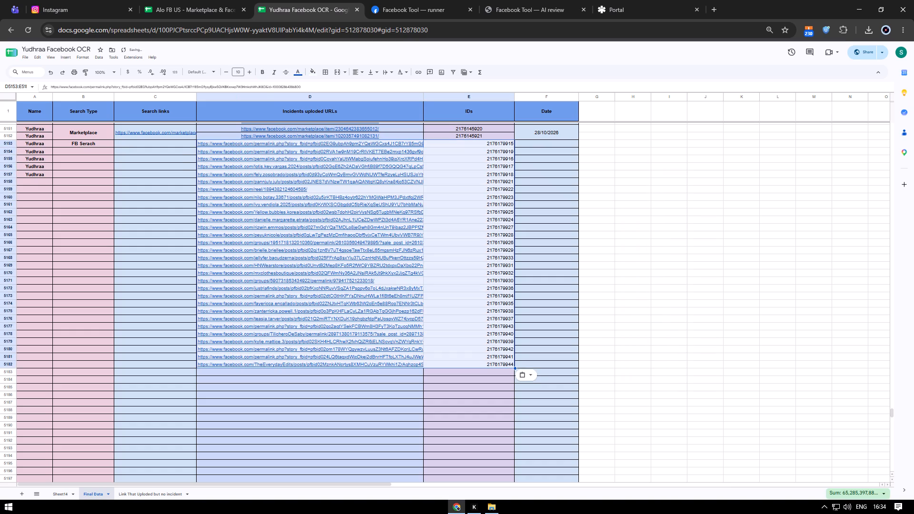
Centre the incident IDs in E5153:E5182 and left-align the URLs in D5153:D5182.
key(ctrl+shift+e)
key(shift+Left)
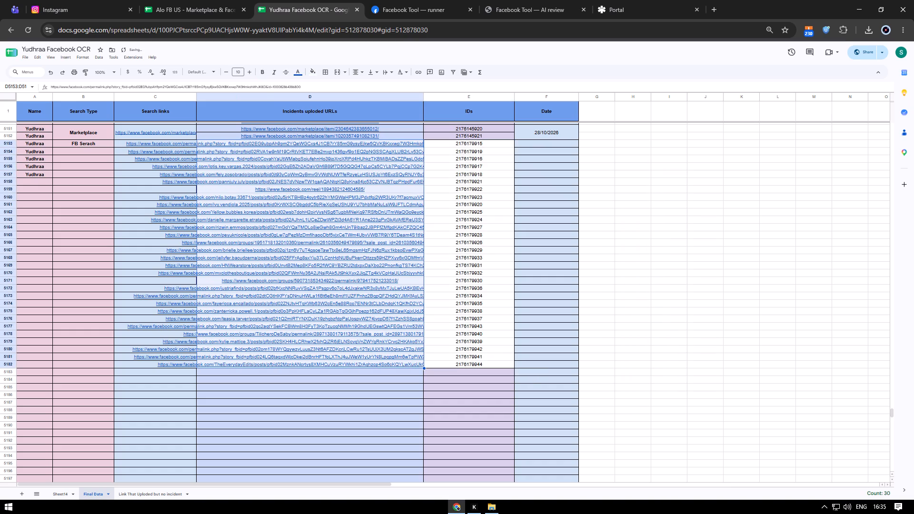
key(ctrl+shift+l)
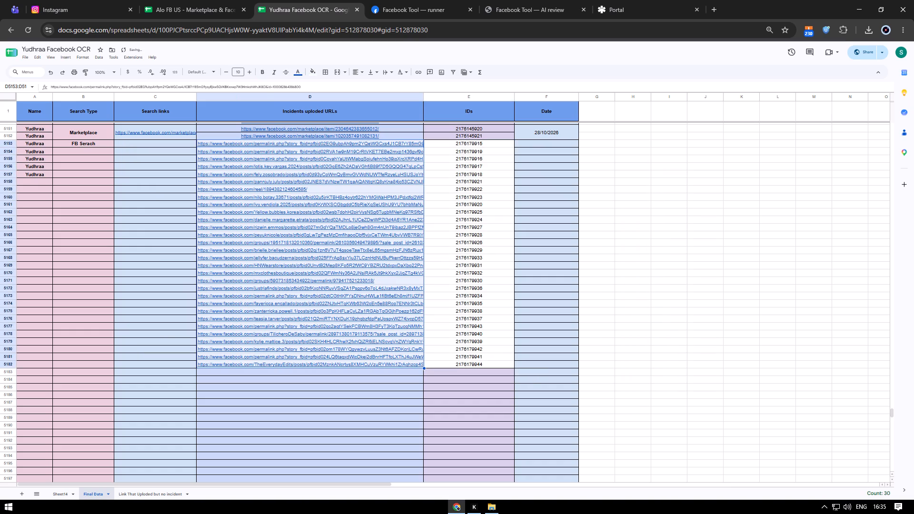
Copy the incident URLs in D5153:D5182 and switch to the Alo FB US - Marketplace & Facebook worksheet.
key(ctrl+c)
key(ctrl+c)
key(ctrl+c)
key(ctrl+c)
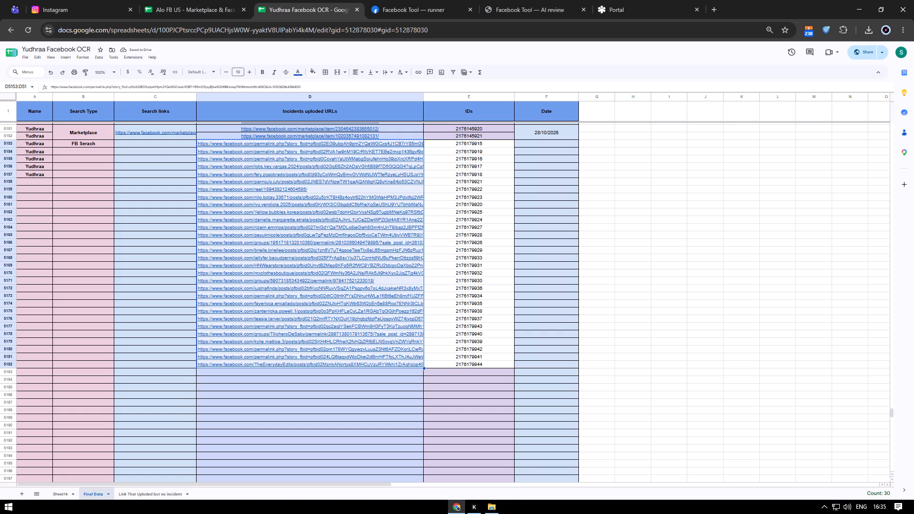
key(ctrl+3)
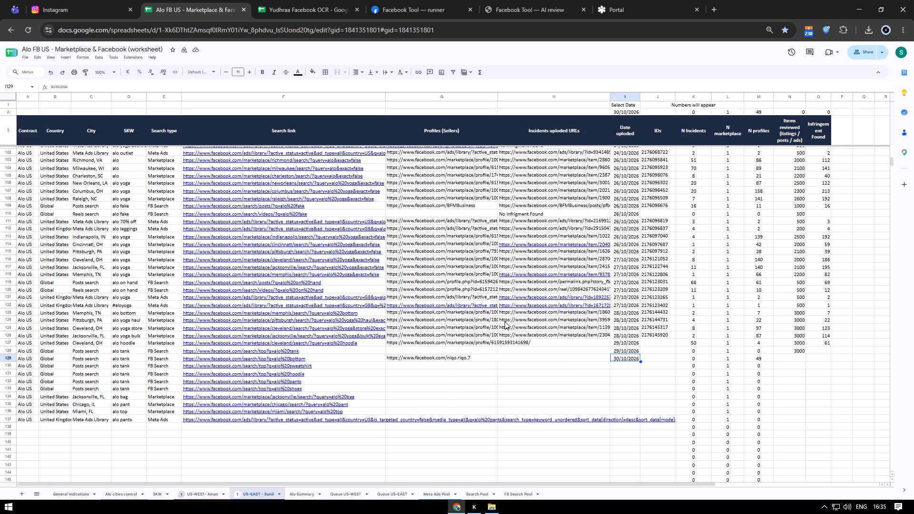
Close the Instagram browser tab.
click(118, 0)
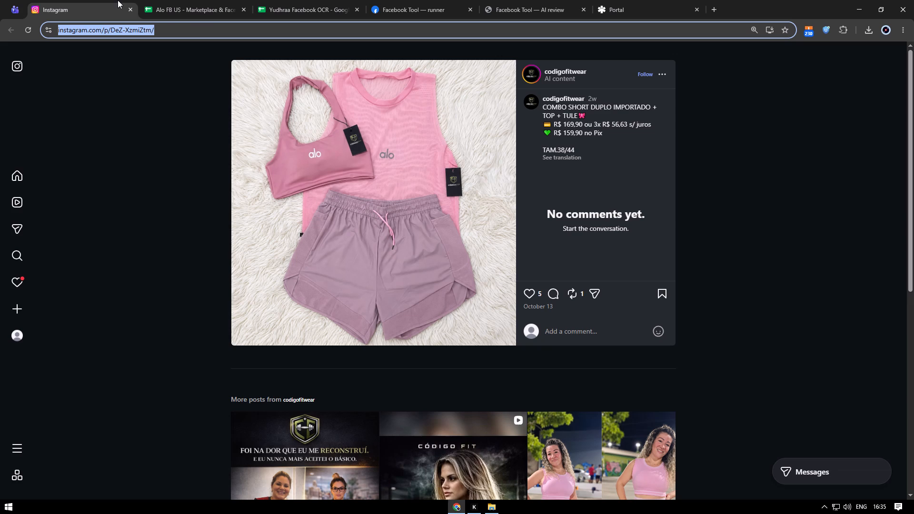
middle_click(98, 4)
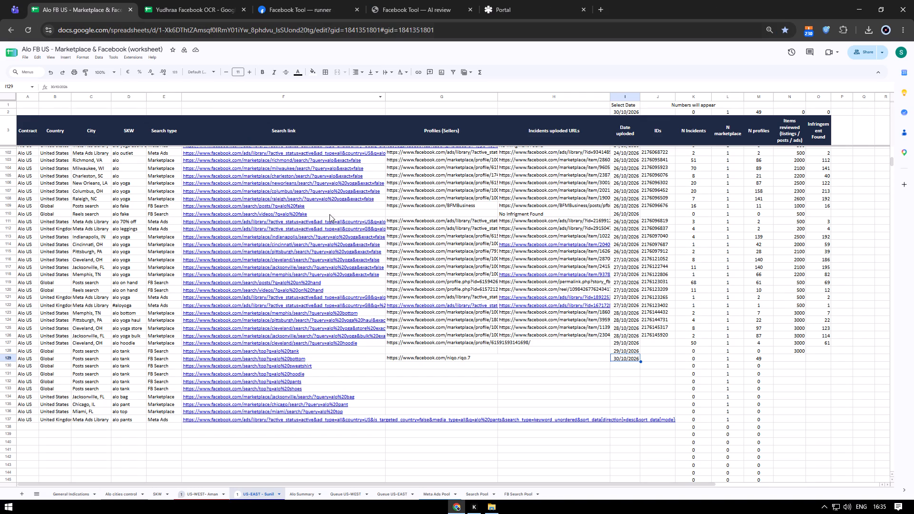
Paste the copied incident URLs as plain text into the single cell H129 of the US-EAST sheet, on the alo bottom search row.
key(Left)
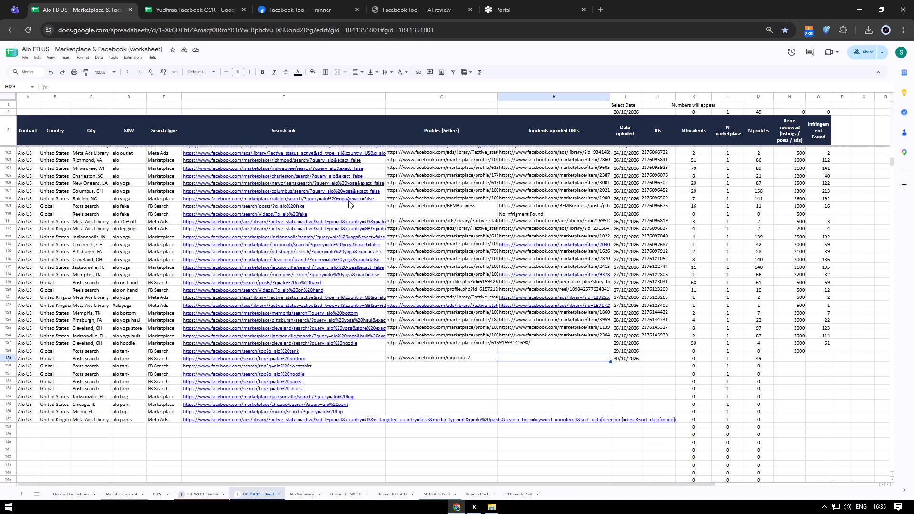
key(Return)
key(ctrl+shift+v)
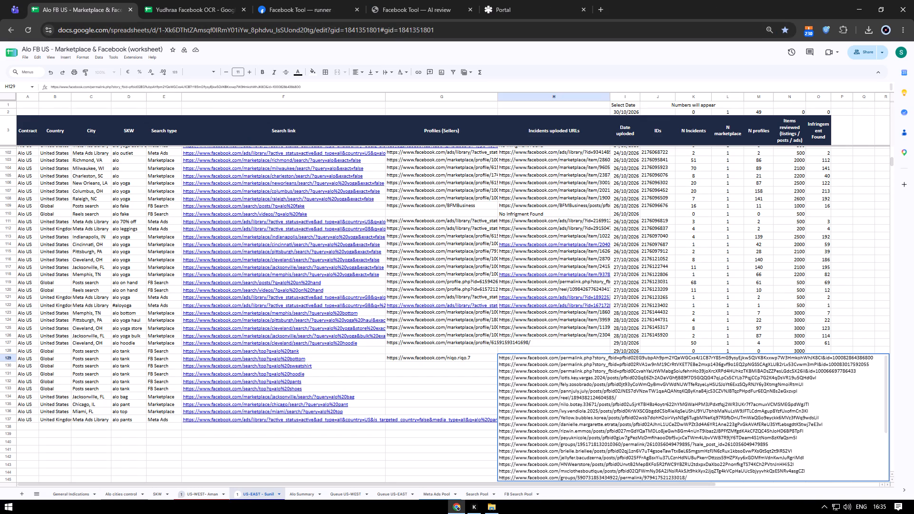
key(Return)
key(Up)
In row 129 of the US-EAST sheet, enter 1000 items reviewed and 31 infringements found.
key(Right)
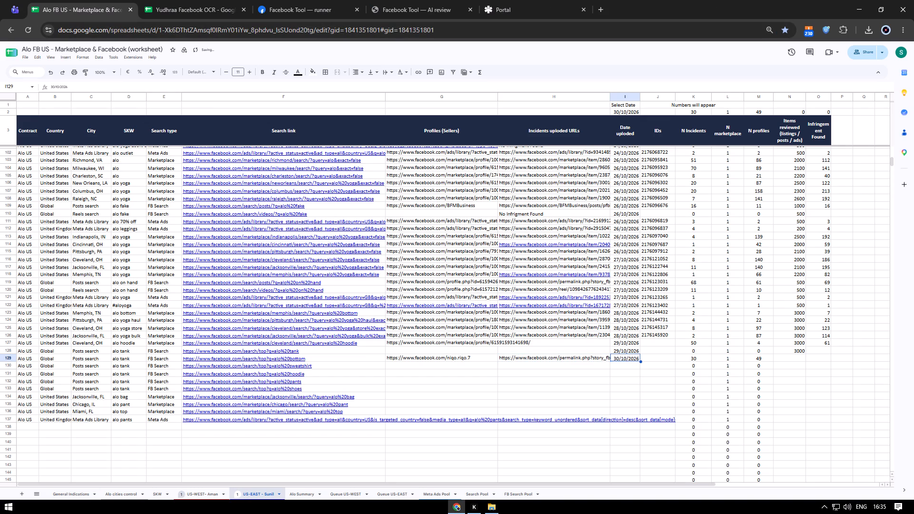
key(Right)
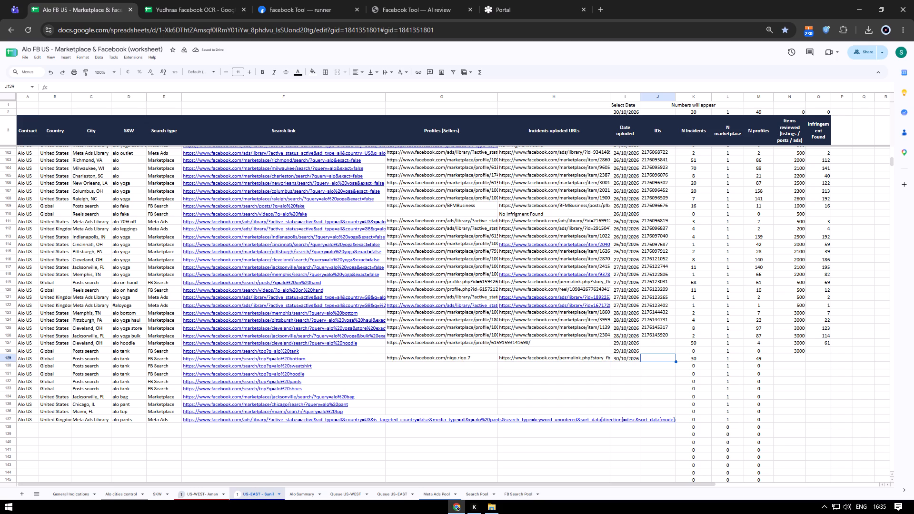
key(Right)
key(Right)
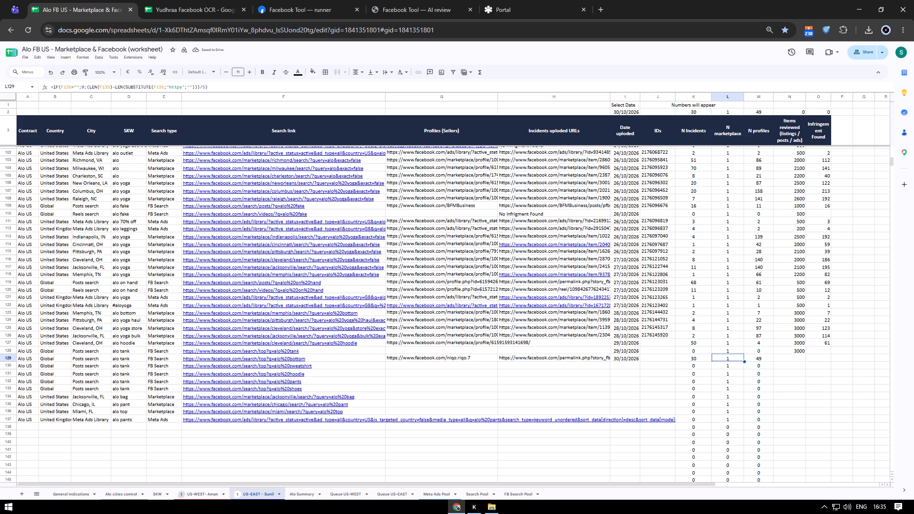
key(Right)
key(Right)
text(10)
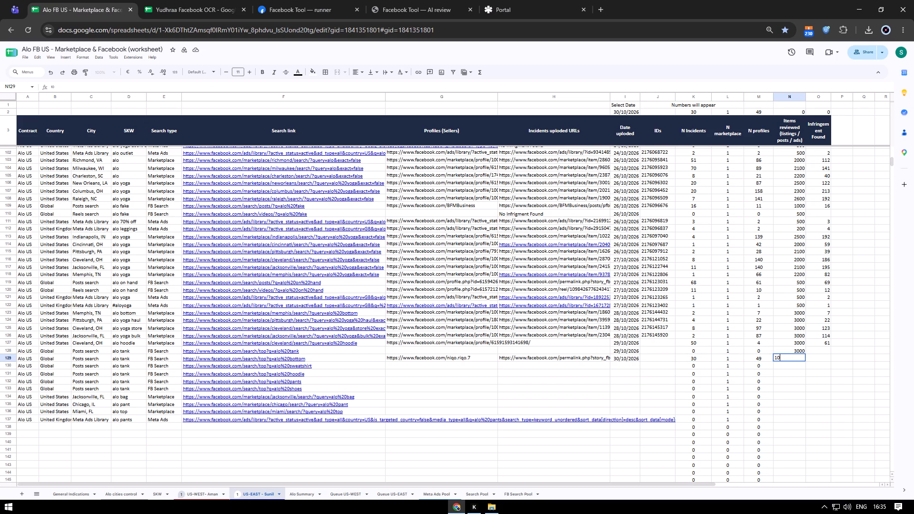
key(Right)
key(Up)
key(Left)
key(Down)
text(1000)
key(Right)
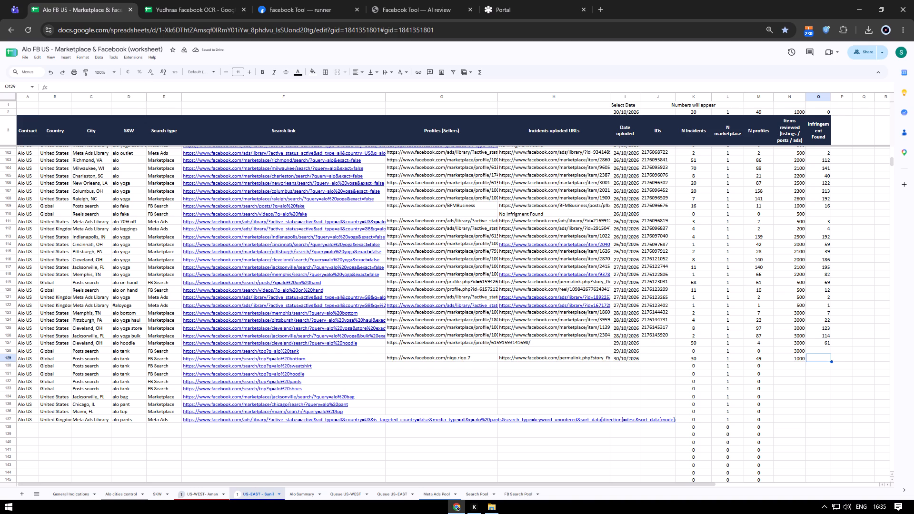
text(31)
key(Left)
Copy the incident IDs in E5153:E5182 of the Yudhraa Facebook OCR worksheet for the IDs cell J129.
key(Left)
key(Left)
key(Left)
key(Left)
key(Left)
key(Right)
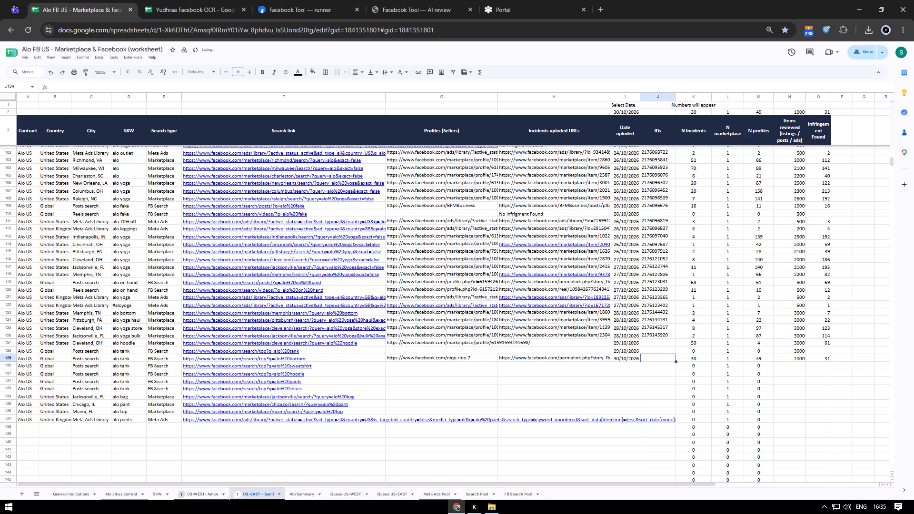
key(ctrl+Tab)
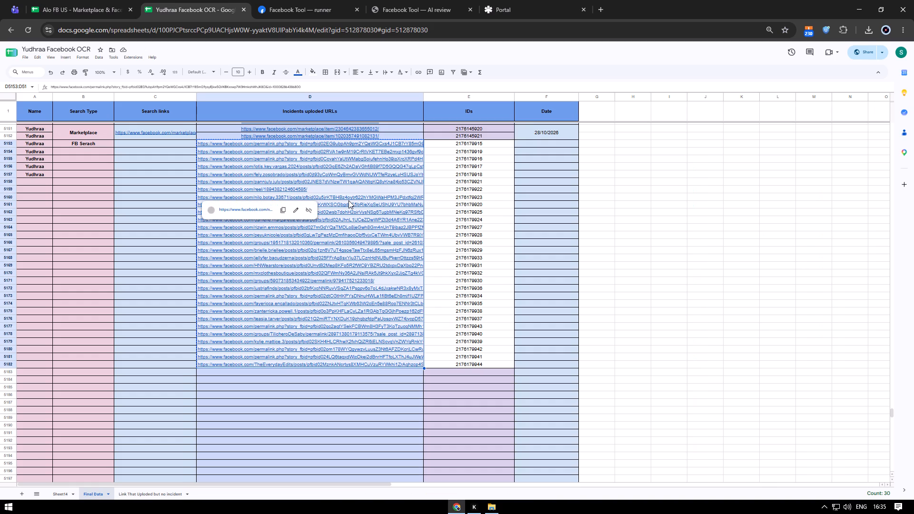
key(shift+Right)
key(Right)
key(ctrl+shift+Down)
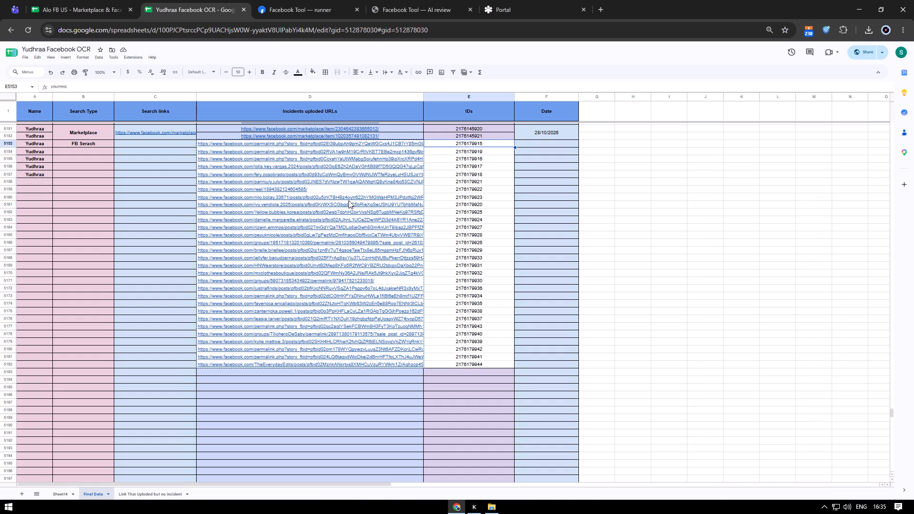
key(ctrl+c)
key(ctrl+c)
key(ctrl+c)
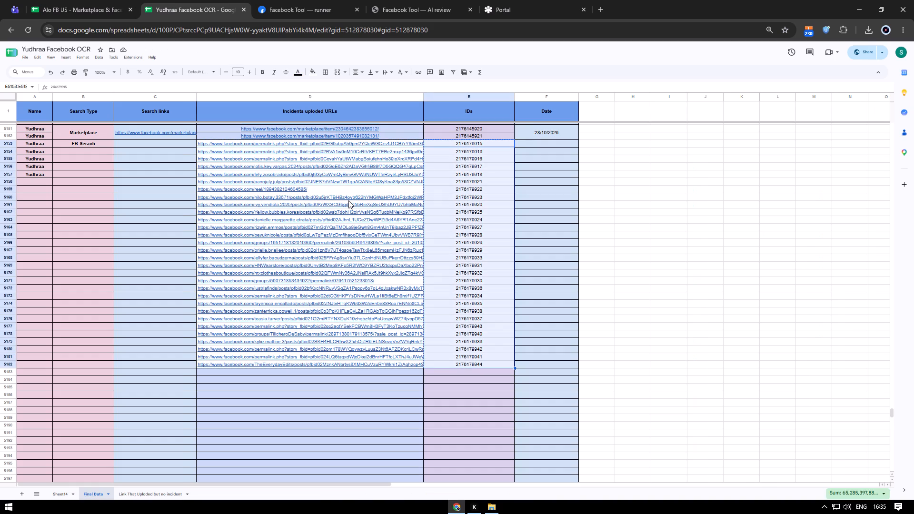
Paste the copied incident IDs as plain text into the single cell J129 of the US-EAST sheet.
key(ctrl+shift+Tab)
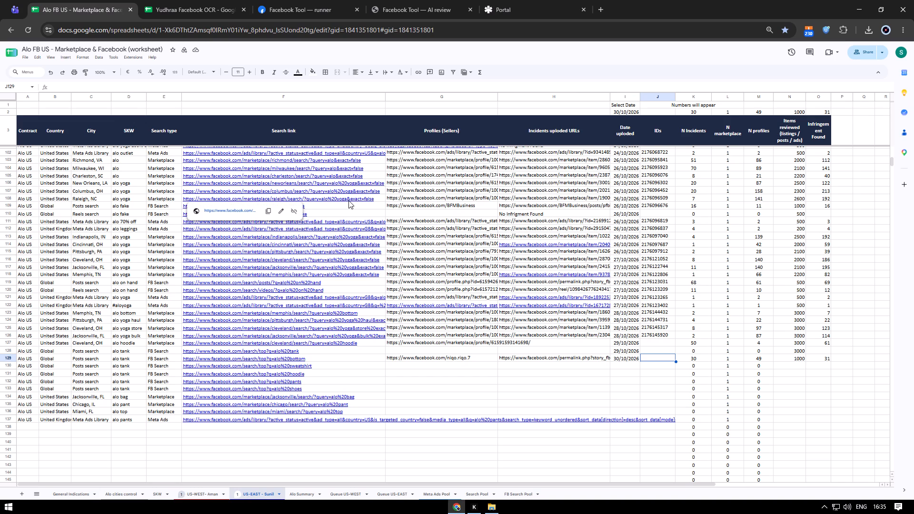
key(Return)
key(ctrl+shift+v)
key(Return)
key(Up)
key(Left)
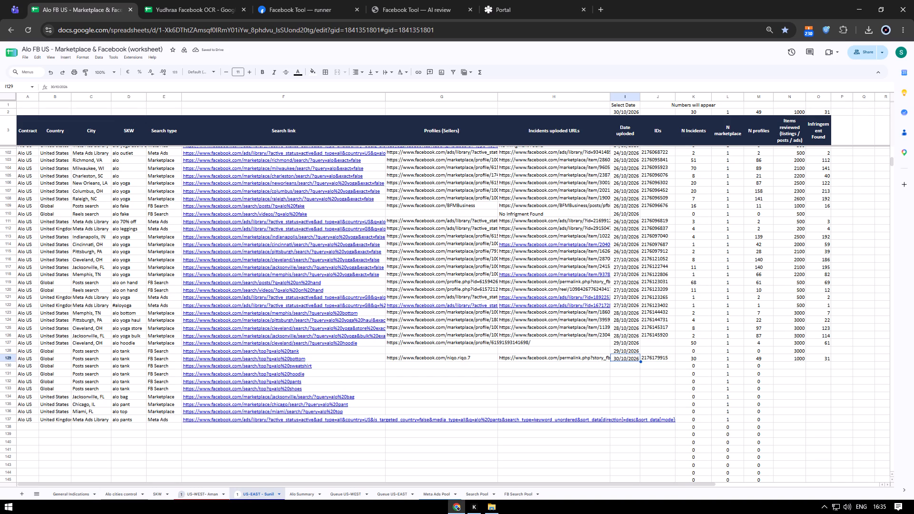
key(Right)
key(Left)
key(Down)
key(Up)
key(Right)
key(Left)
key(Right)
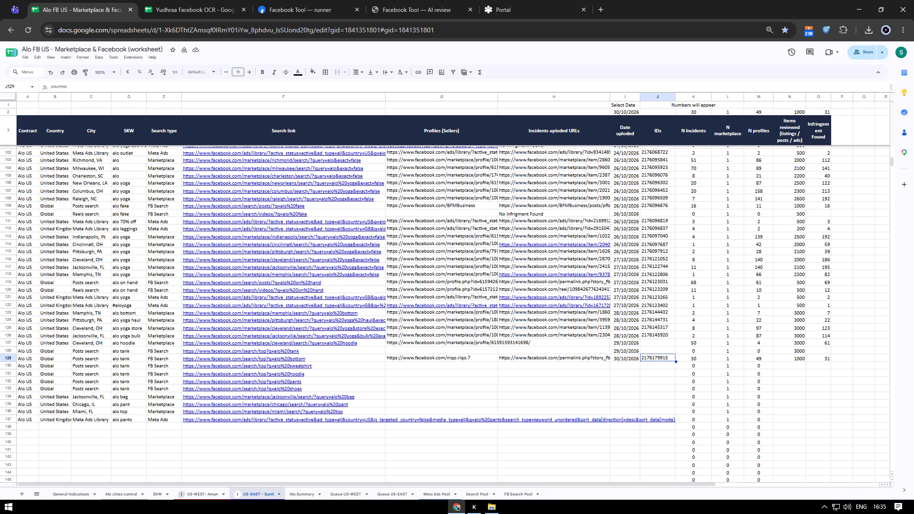
Set the items reviewed in N129 to 2000.
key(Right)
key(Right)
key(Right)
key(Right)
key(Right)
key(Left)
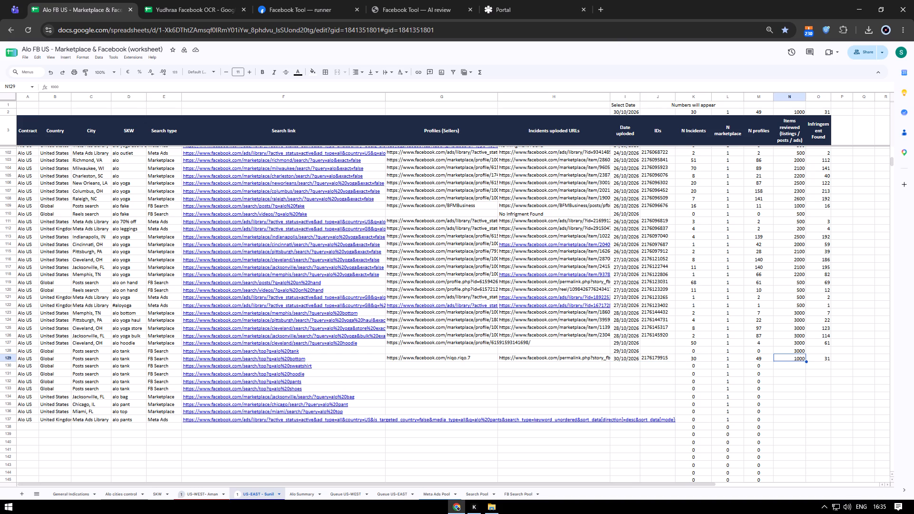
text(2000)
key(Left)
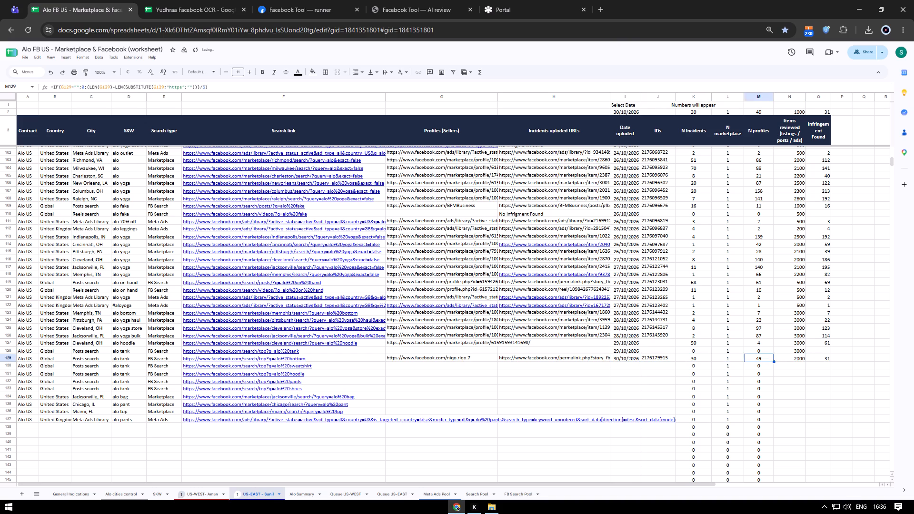
Copy the alo sweatshirt Facebook search link from F130 of the US-EAST sheet.
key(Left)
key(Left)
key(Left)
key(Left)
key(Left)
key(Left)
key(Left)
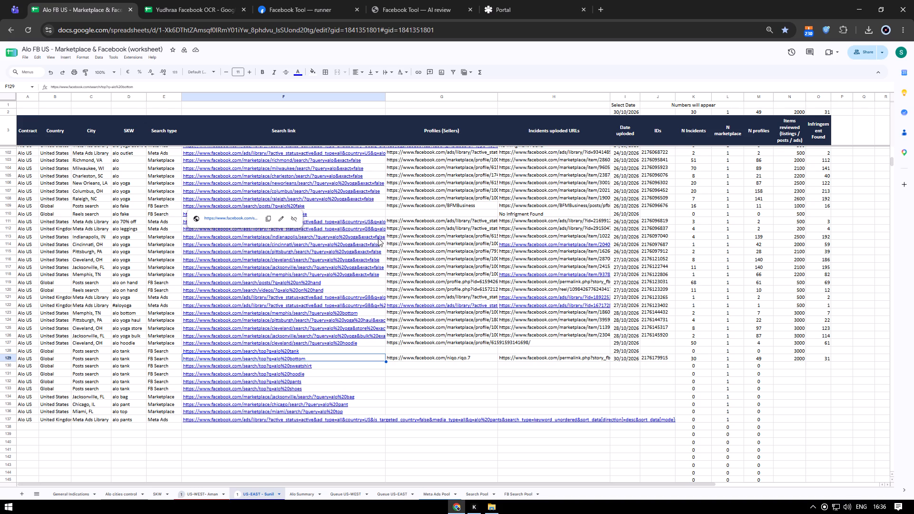
click(365, 366)
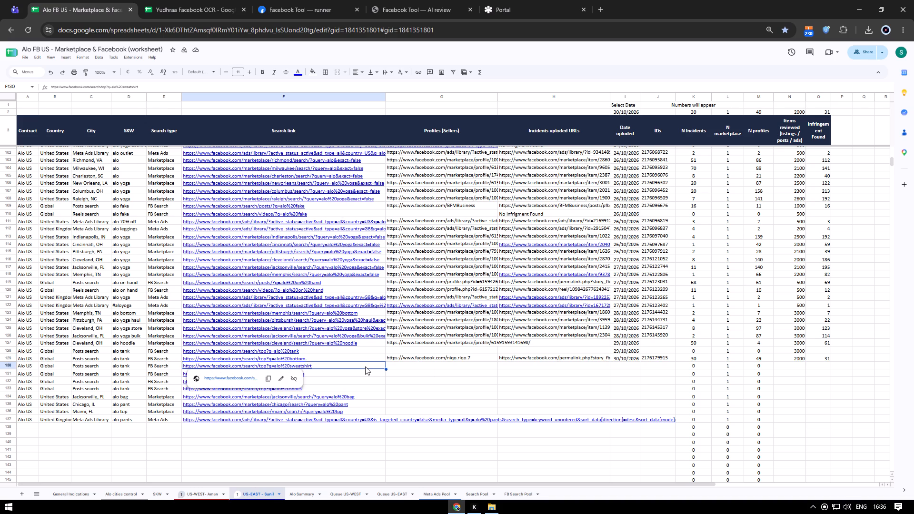
key(ctrl+c)
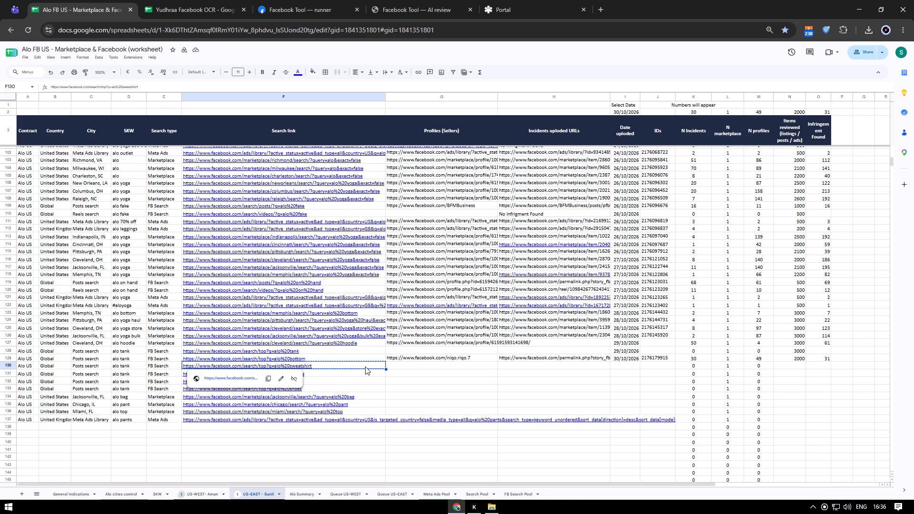
key(ctrl+c)
key(ctrl+c)
key(ctrl+c)
key(ctrl+c)
key(ctrl+c)
Open a fresh Facebook Tool runner and close the old runner and AI review tabs.
key(ctrl+d)
key(shift+Tab)
key(Return)
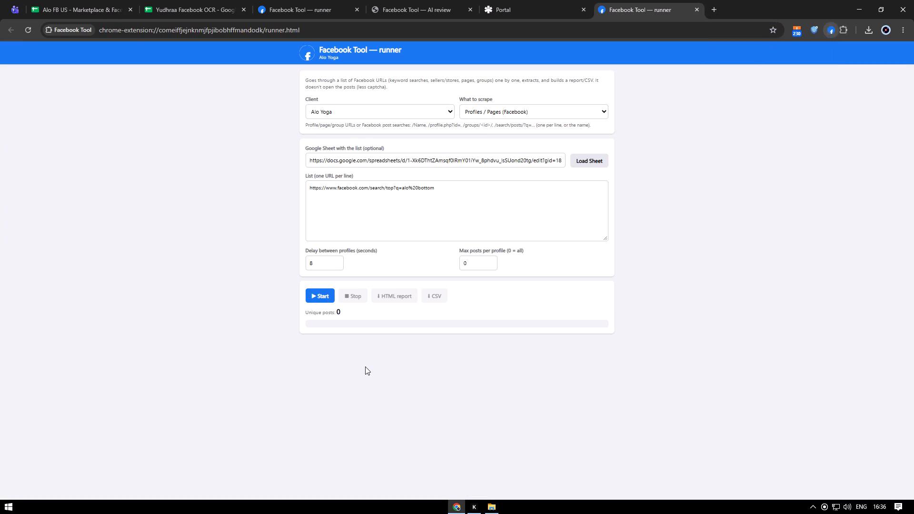
middle_click(314, 0)
middle_click(314, 0)
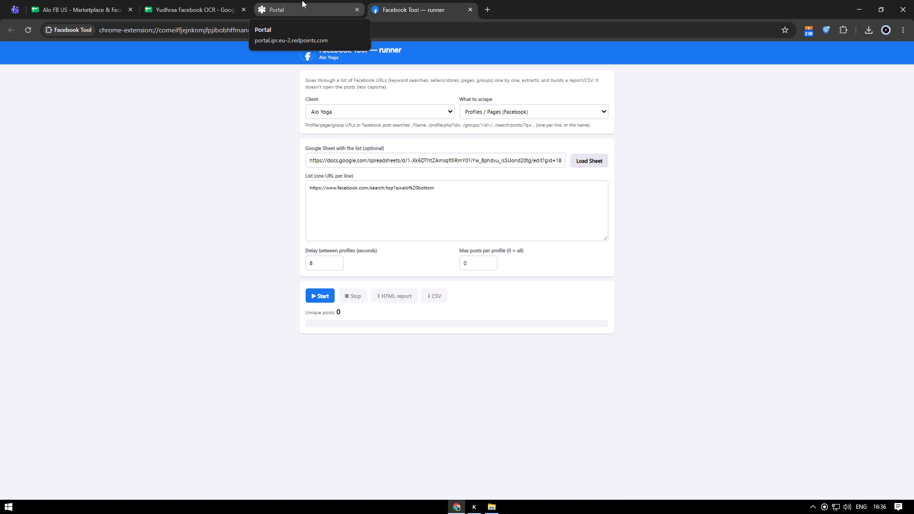
Replace the runner's URL list with the copied alo sweatshirt search link, limit it to 500 posts per profile, and start the scrape.
drag(494, 209, 79, 209)
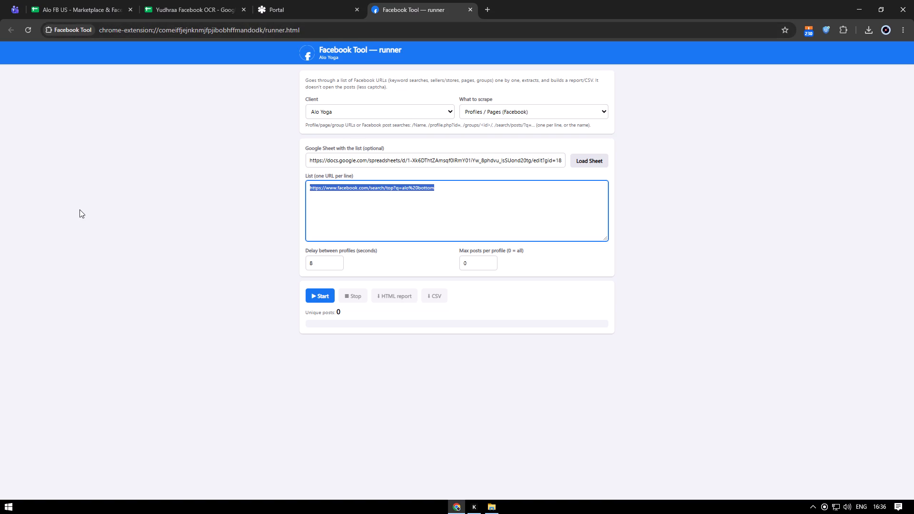
key(ctrl+v)
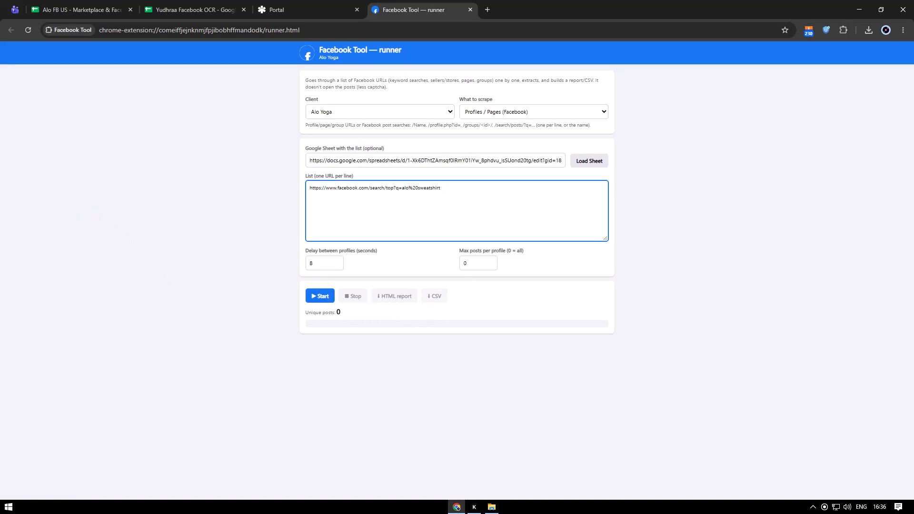
drag(483, 267, 344, 268)
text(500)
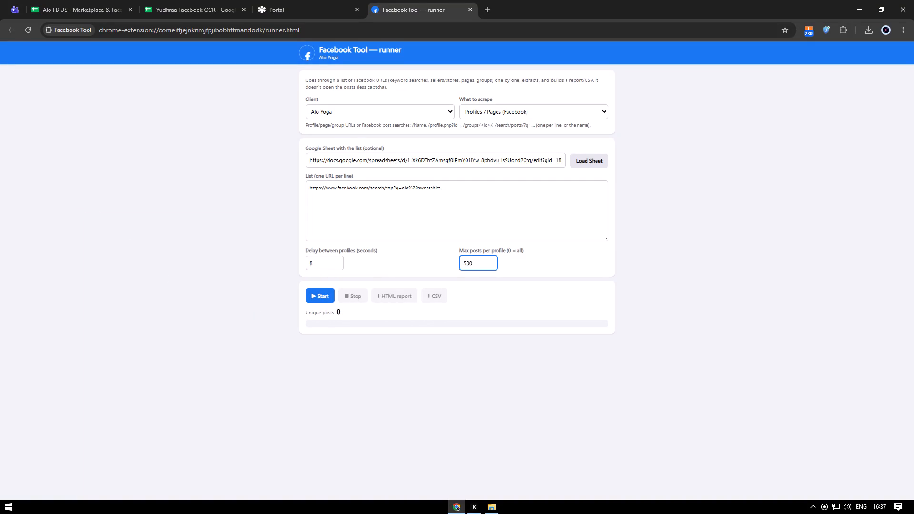
click(316, 297)
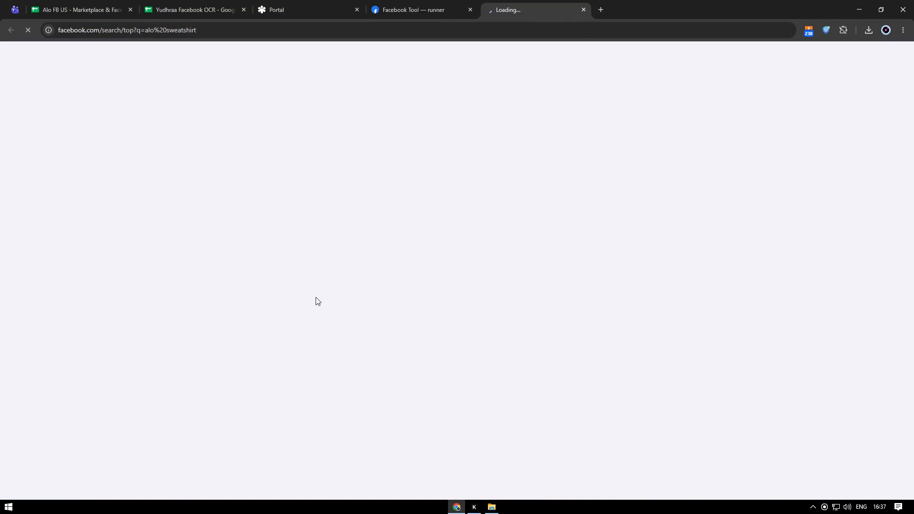
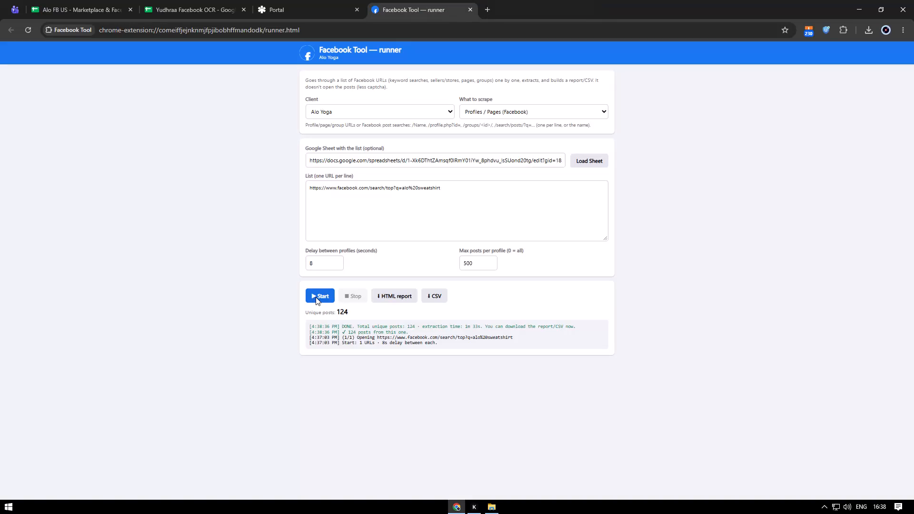
Export the alo sweatshirt scrape results as CSV, run FB-OCR on the file, and enlarge its console window.
click(440, 294)
click(498, 512)
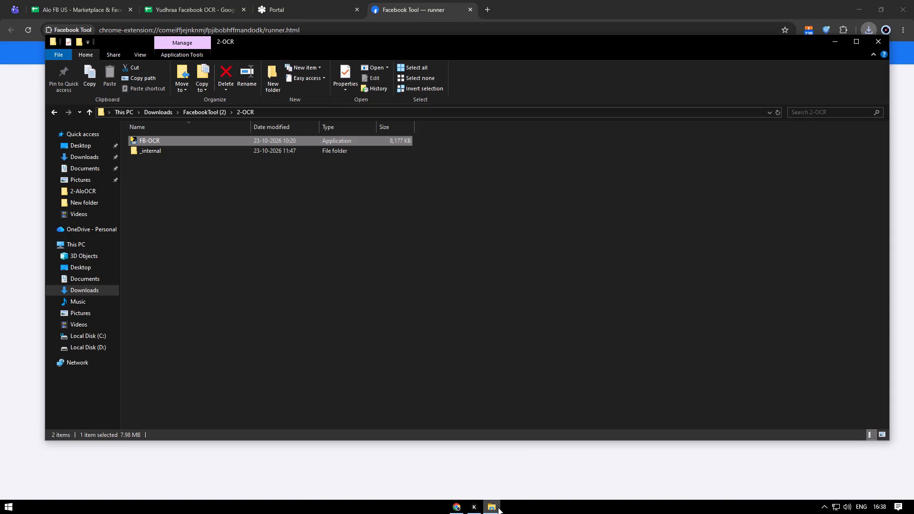
key(Return)
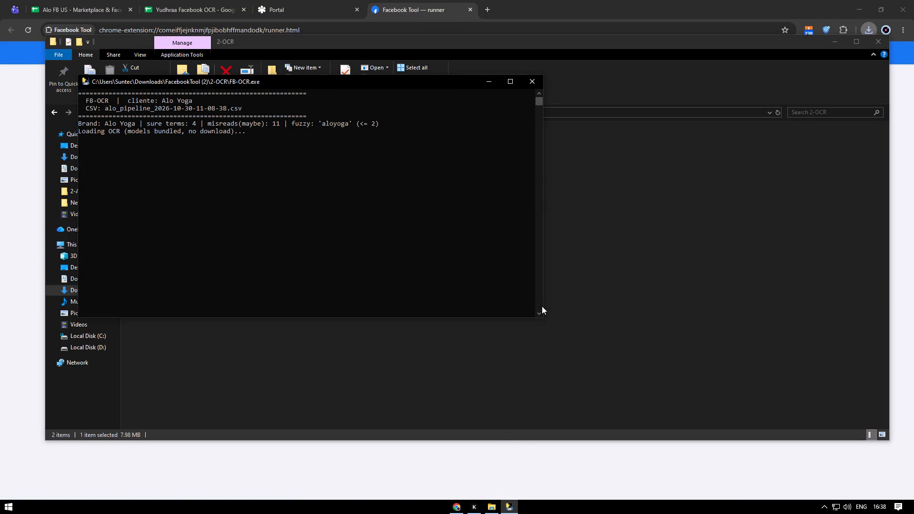
drag(545, 318, 789, 395)
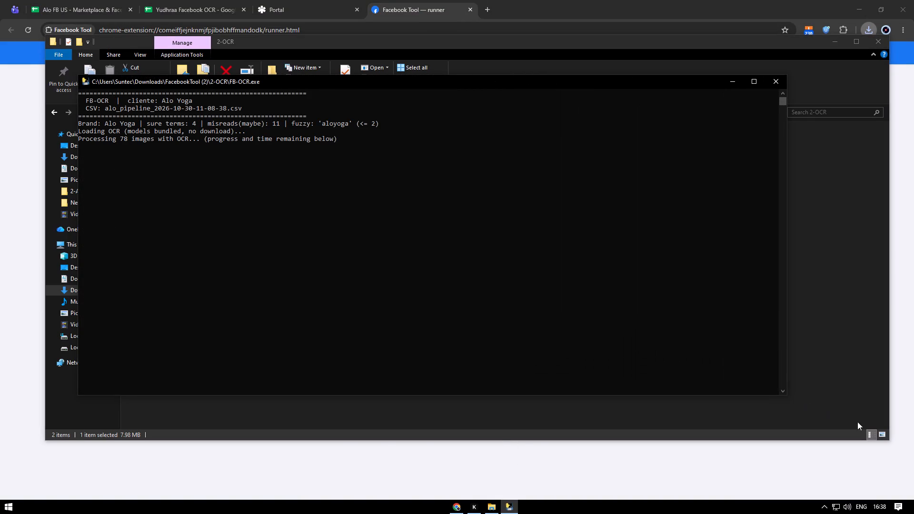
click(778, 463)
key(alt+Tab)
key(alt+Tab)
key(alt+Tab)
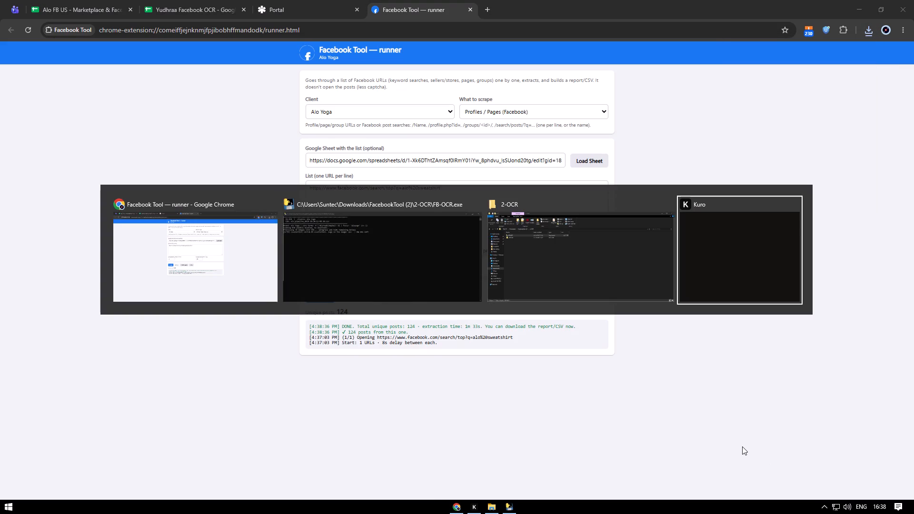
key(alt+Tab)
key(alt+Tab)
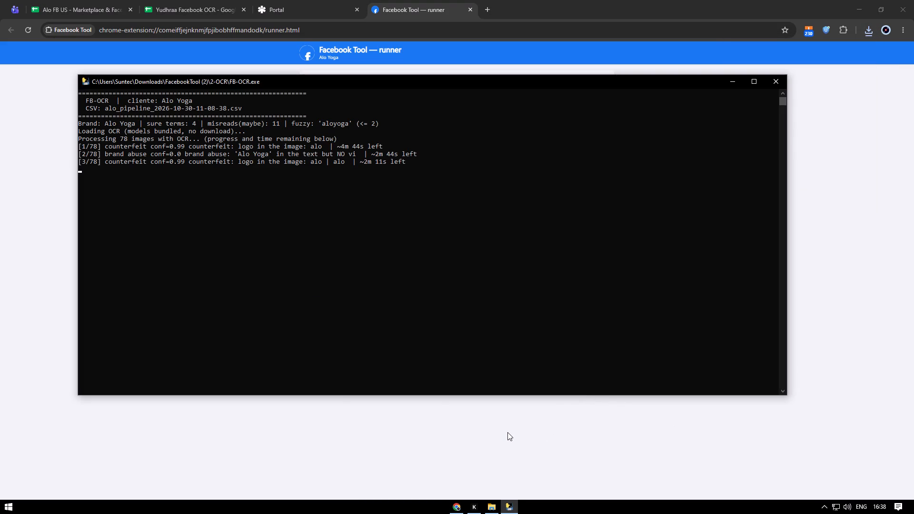
Export the alo sweatshirt scrape results as CSV again and launch a second FB-OCR run on the new file.
click(507, 432)
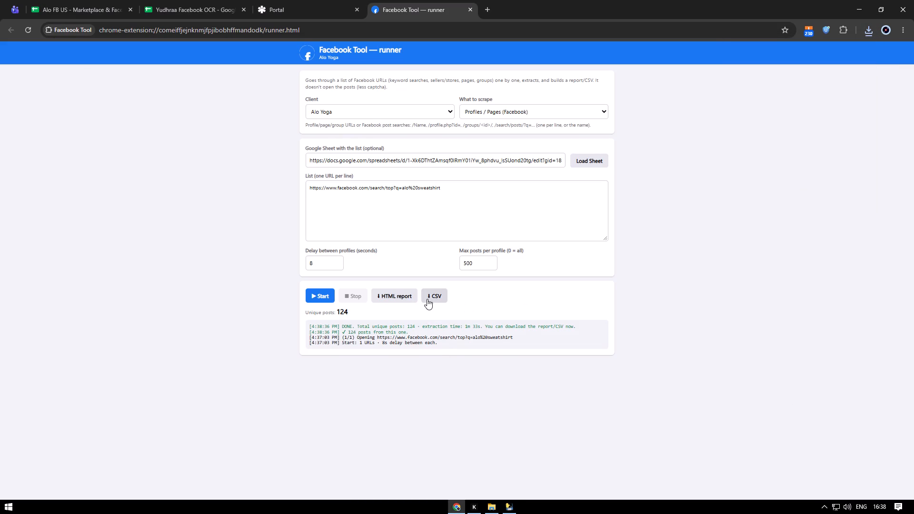
click(427, 299)
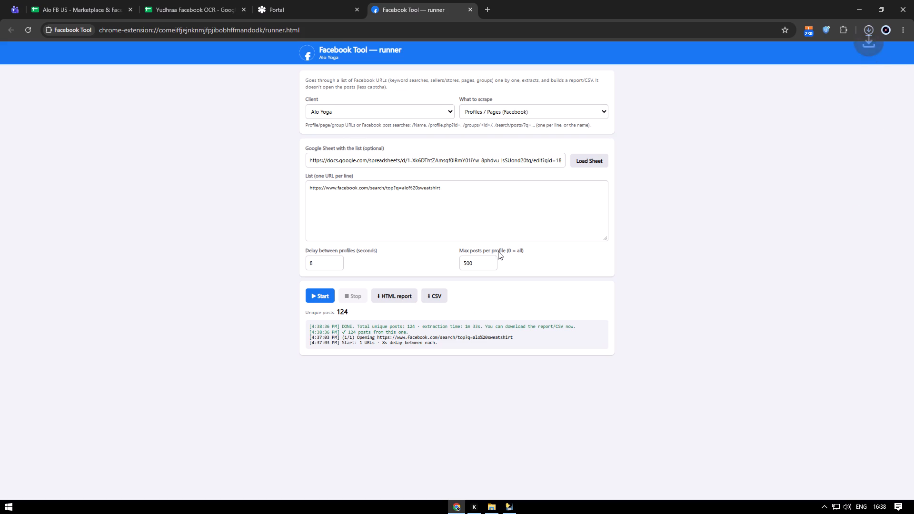
key(alt+Tab)
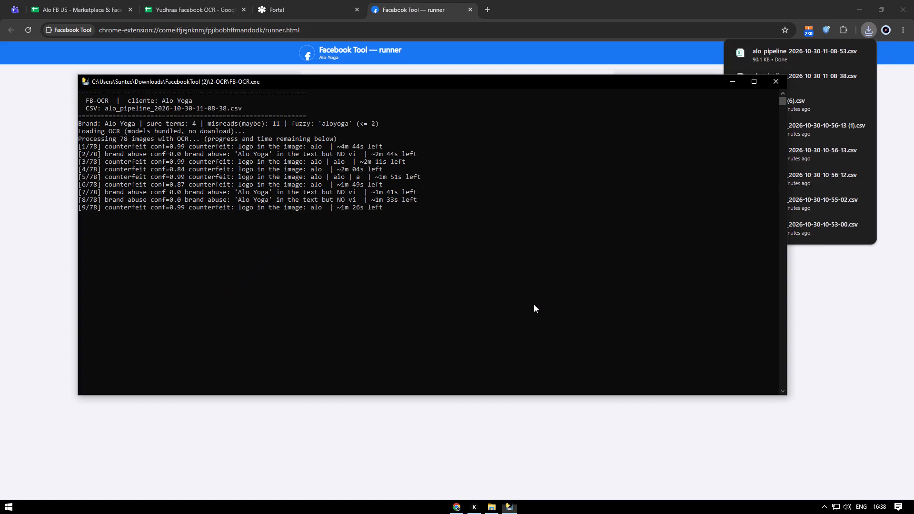
key(alt+Tab)
key(alt+Tab)
double_click(307, 139)
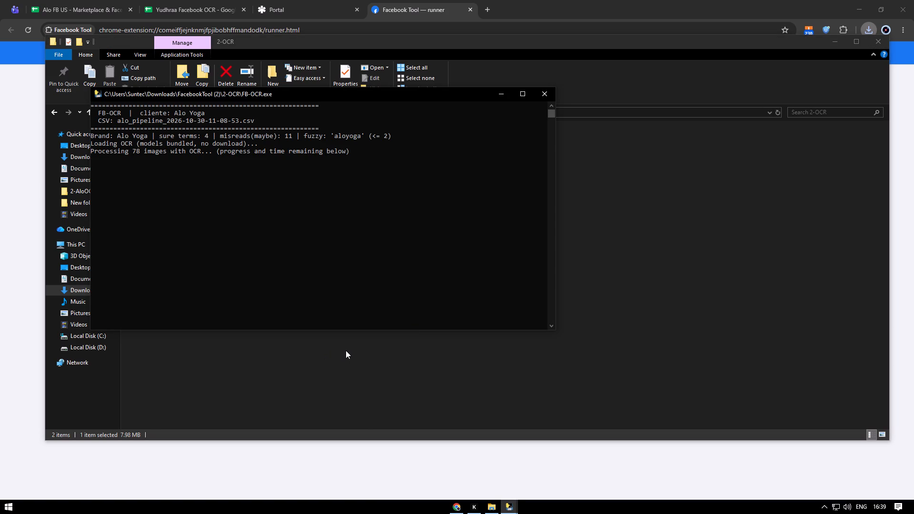
Capture a rectangular screen snip of part of the second FB-OCR console window.
key(shift+super+s)
drag(514, 270, 223, 128)
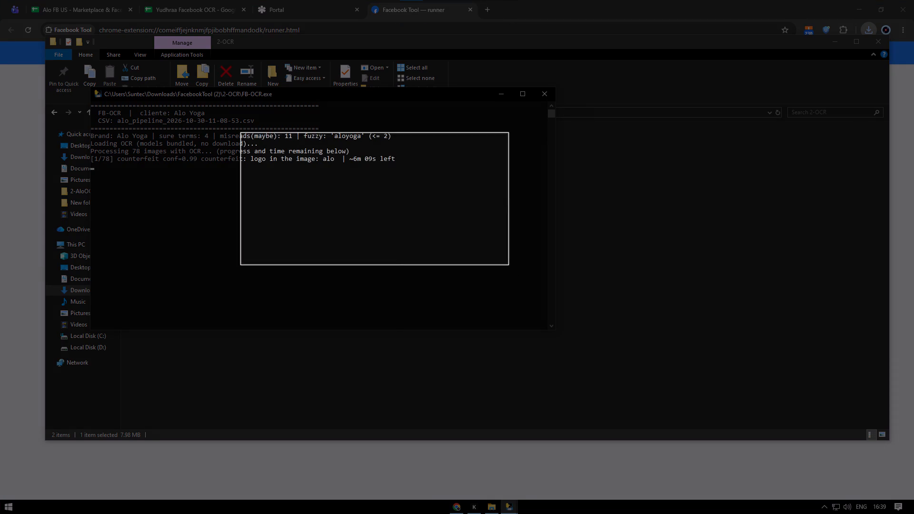
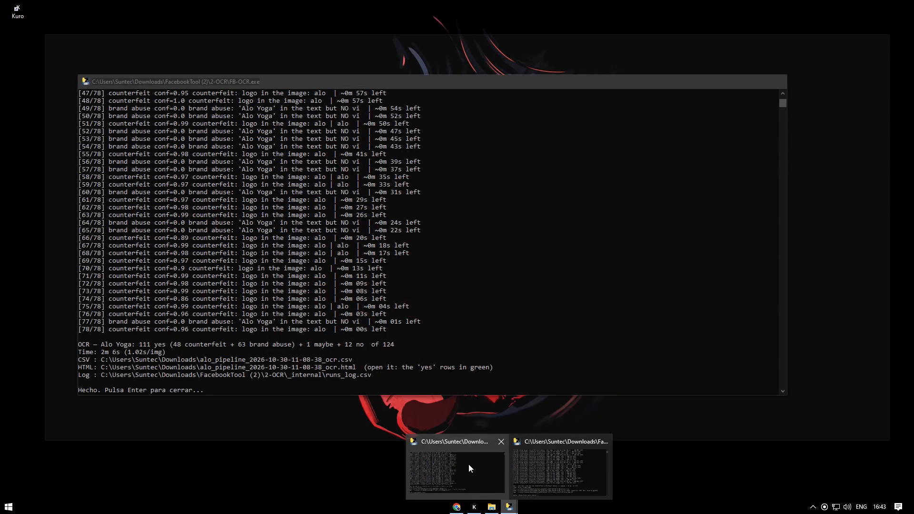
click(642, 0)
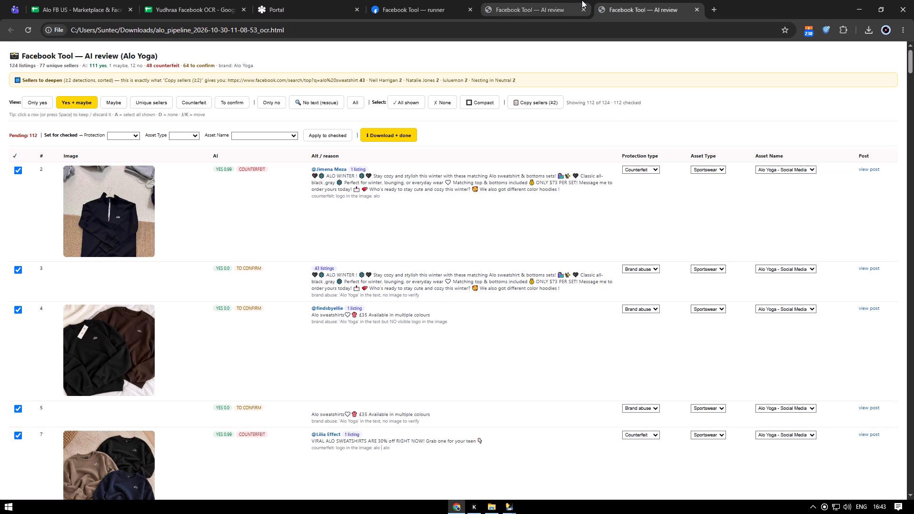
middle_click(625, 0)
Switch to the open FB-OCR console windows.
click(510, 513)
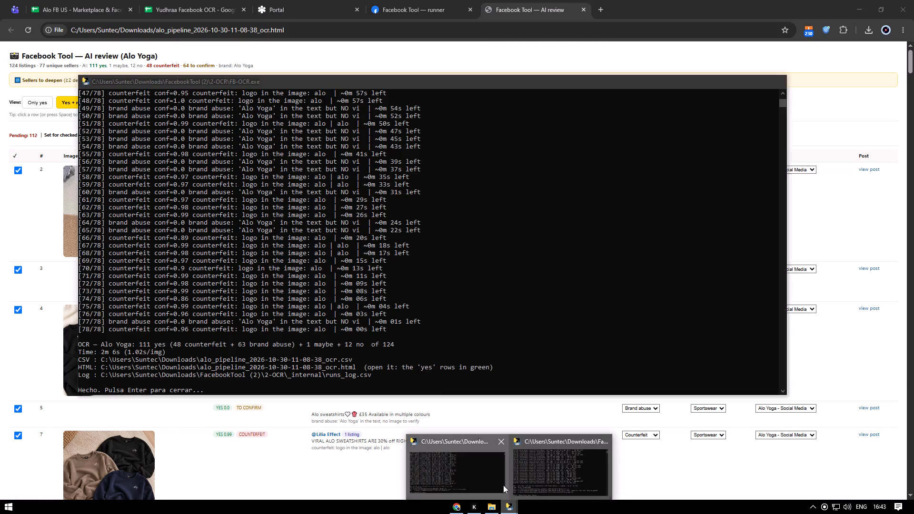
Close the finished FB-OCR console run for Alo Yoga and bring up the remaining console window.
key(Return)
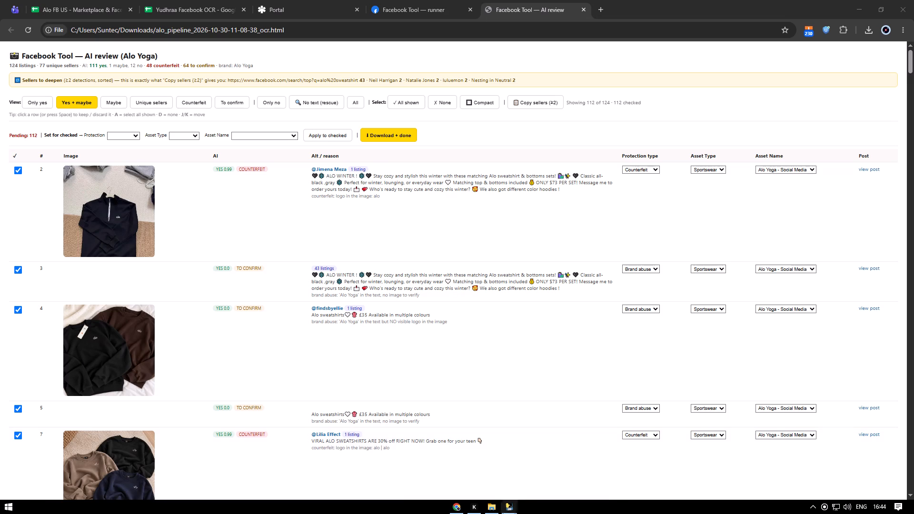
click(503, 513)
click(463, 463)
click(513, 505)
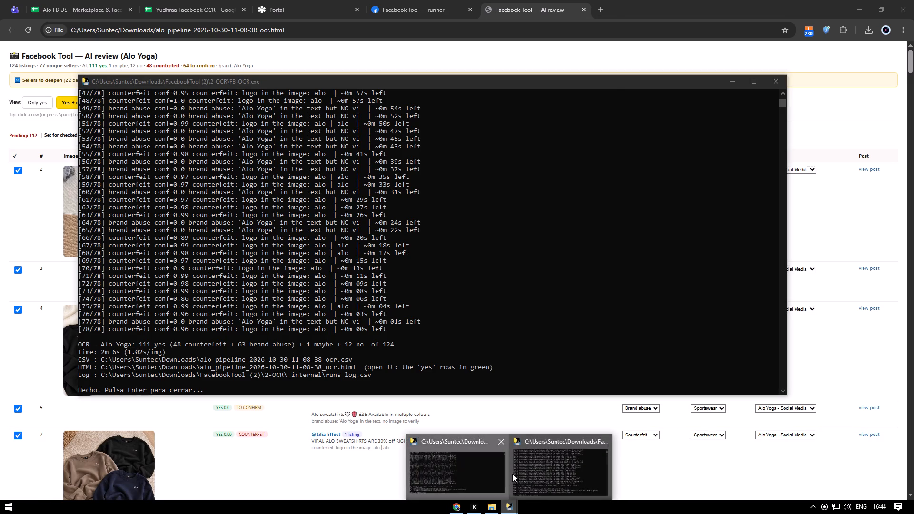
Close the remaining finished FB-OCR console window.
click(556, 472)
key(Return)
key(Return)
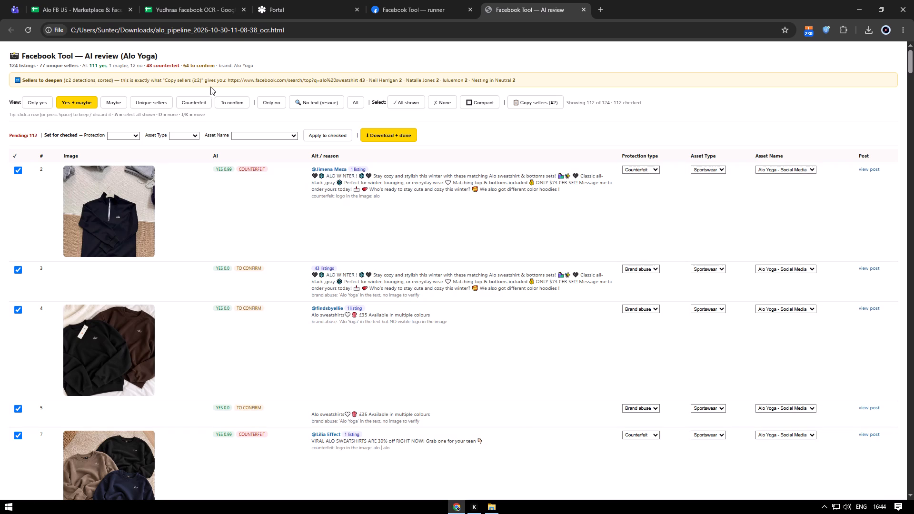
Download the checked listings from the Alo Yoga AI review and mark them as done.
click(204, 102)
click(371, 138)
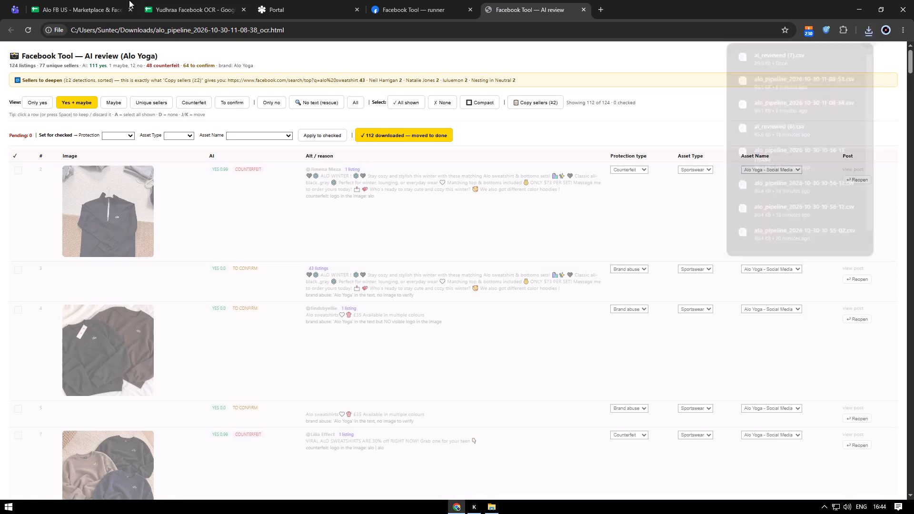
Copy the "alo bottom" search link from F129 of the US-EAST worksheet into C5153 of Yudhraa Facebook OCR and left-align it.
click(198, 2)
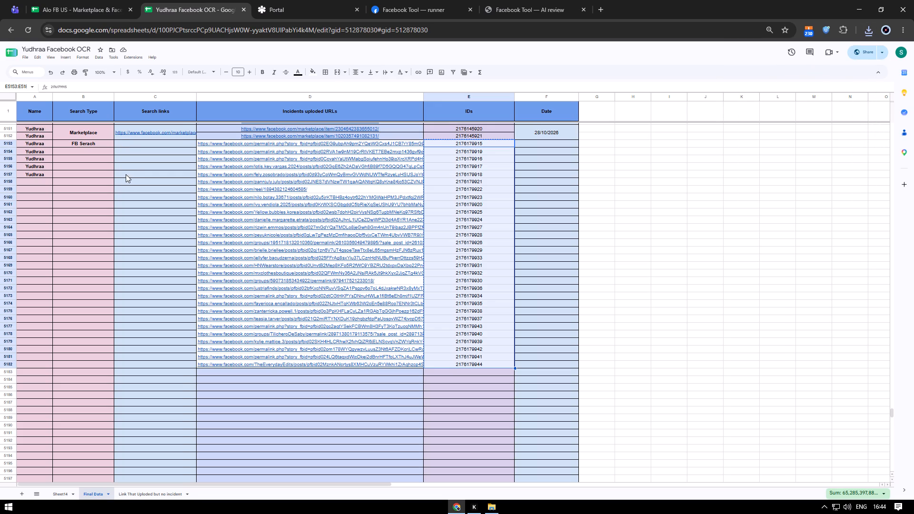
click(66, 0)
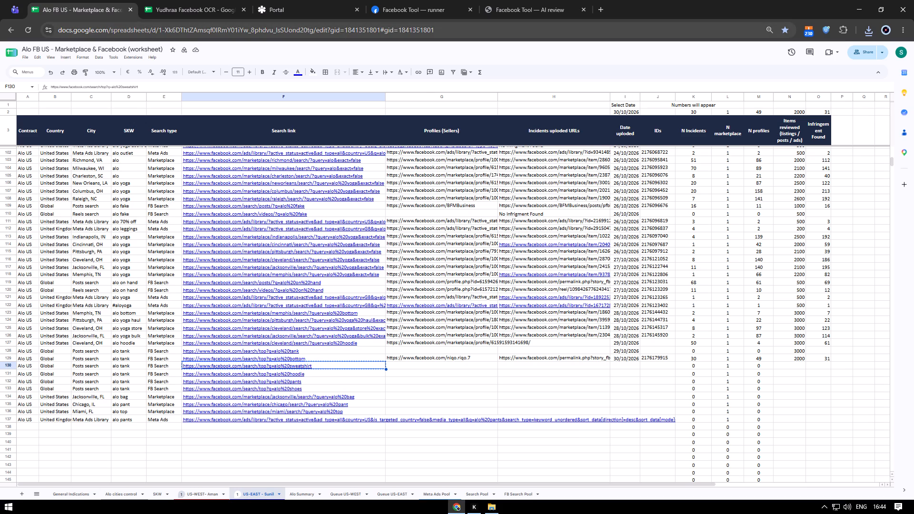
key(Up)
key(ctrl+c)
key(ctrl+Tab)
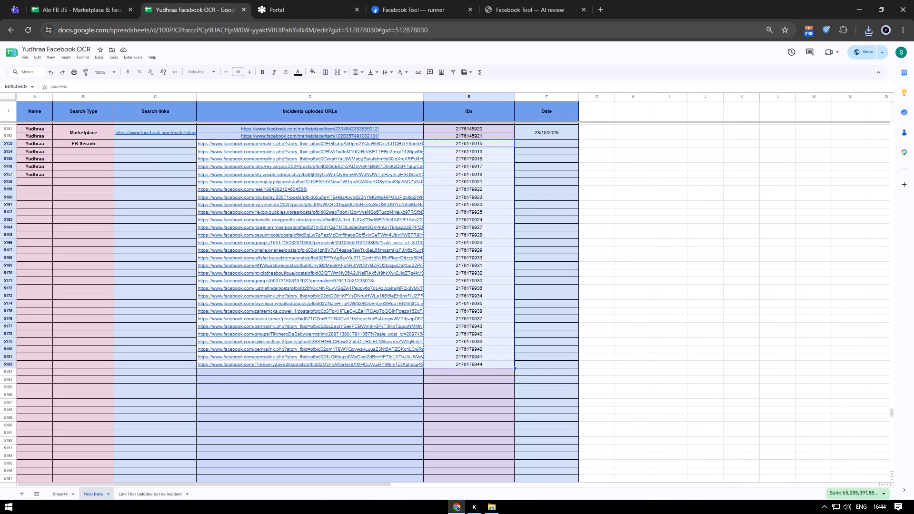
key(ctrl+Left)
key(Left)
key(Return)
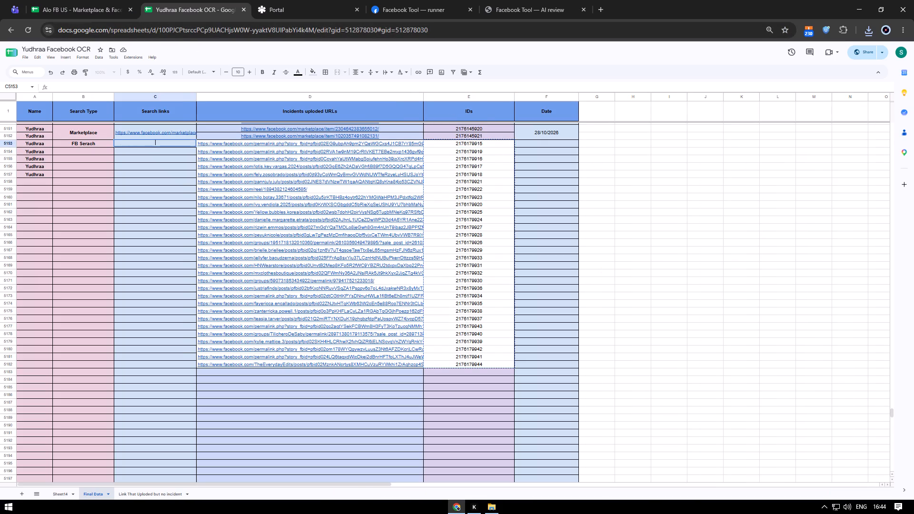
key(ctrl+shift+v)
key(Return)
key(Up)
key(ctrl+shift+l)
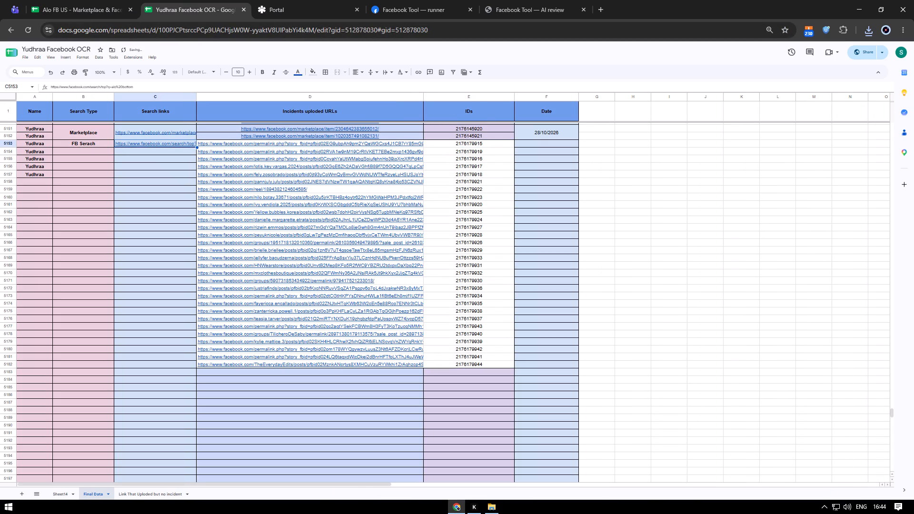
Enter FB Search as the search type in B5183, the row below the last logged URL.
key(Right)
key(Right)
key(Right)
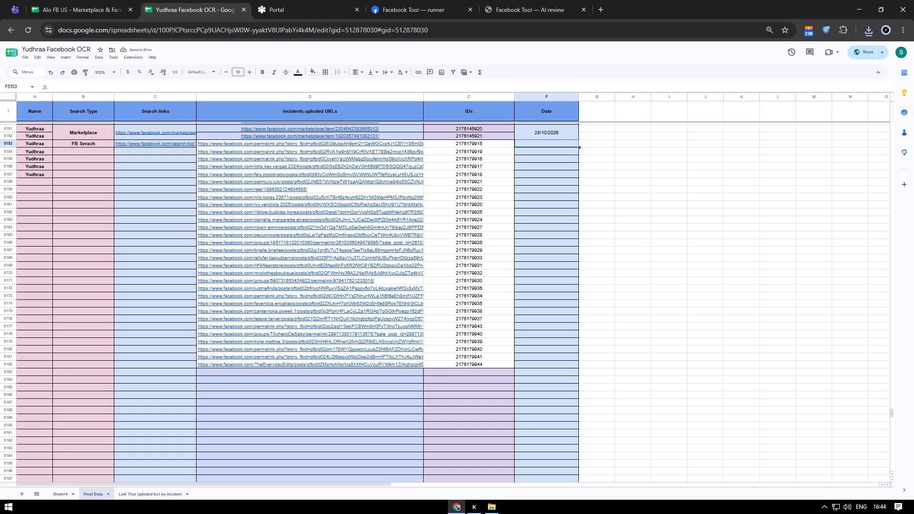
key(ctrl+Left)
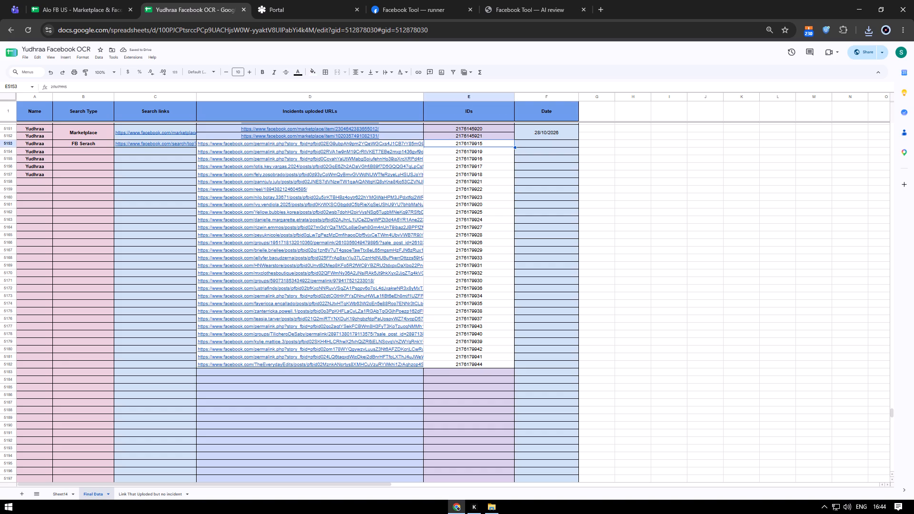
key(ctrl+Down)
key(Left)
key(Left)
key(Left)
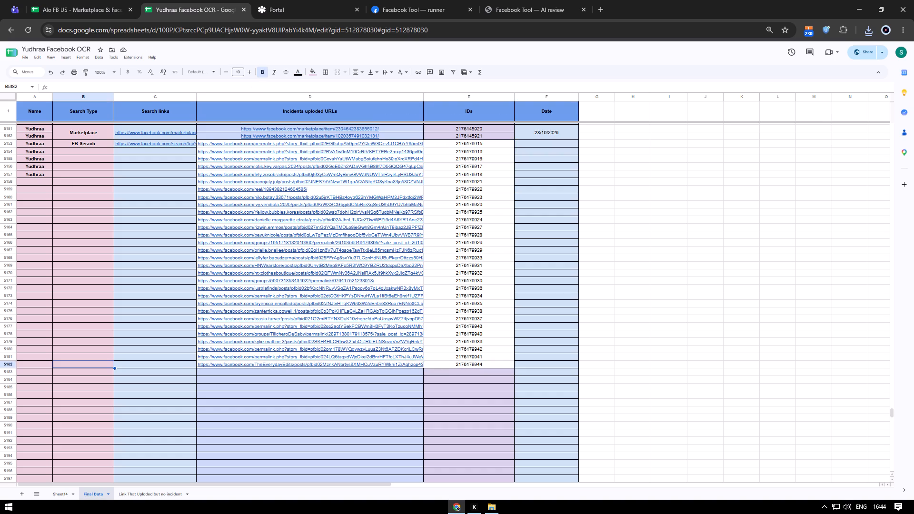
key(Down)
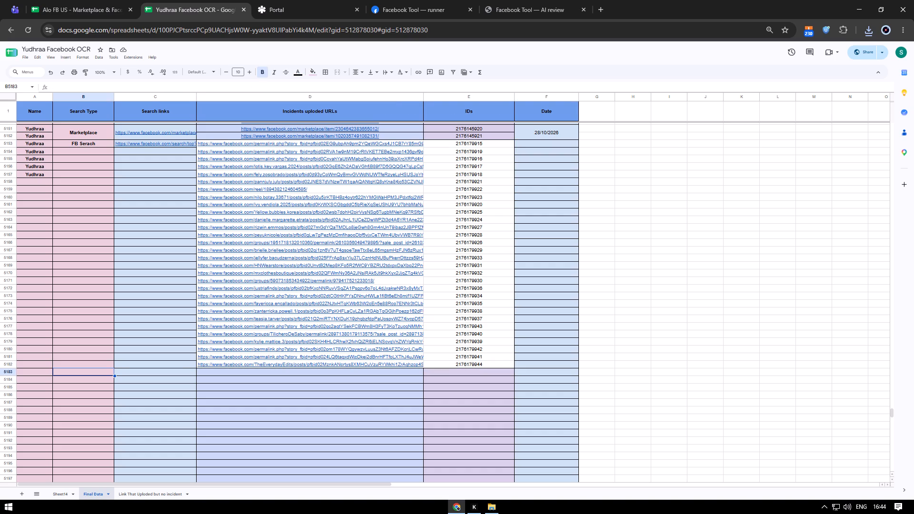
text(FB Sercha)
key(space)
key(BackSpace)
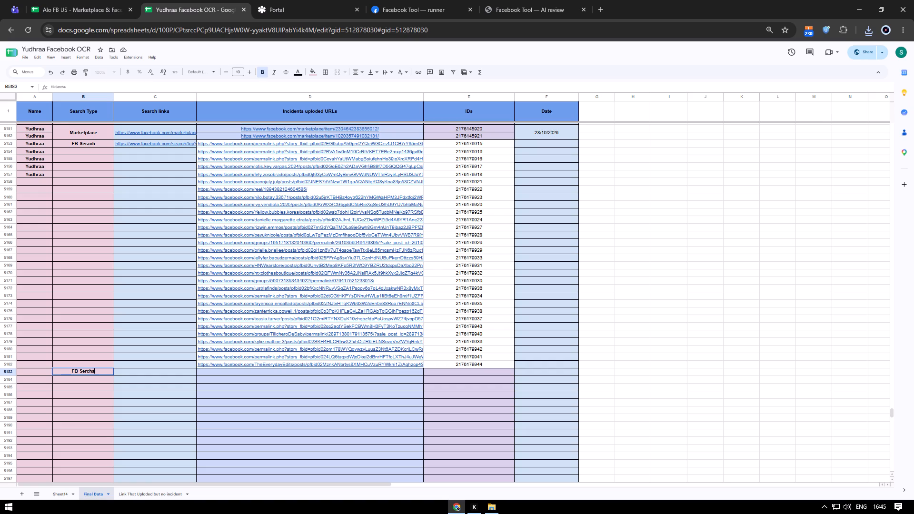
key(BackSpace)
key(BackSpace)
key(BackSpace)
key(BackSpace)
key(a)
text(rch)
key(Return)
Correct the misspelled search type "FB Serach" in B5153.
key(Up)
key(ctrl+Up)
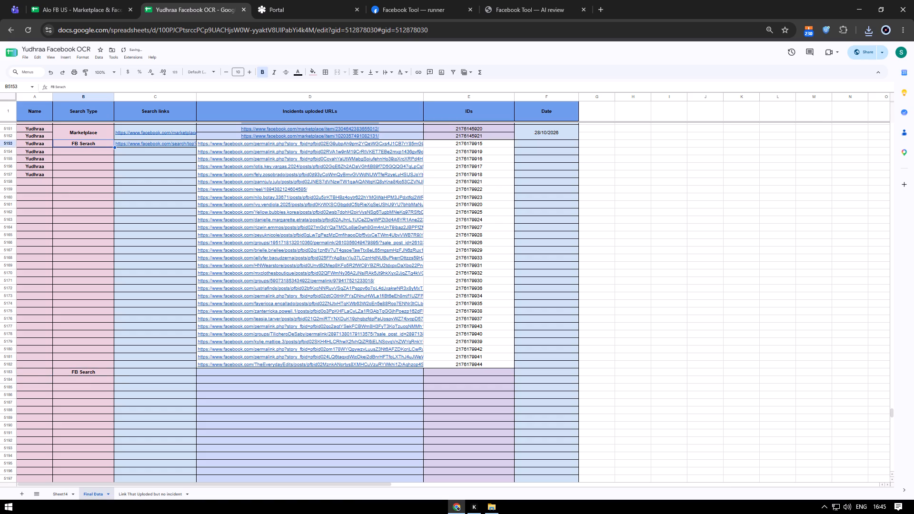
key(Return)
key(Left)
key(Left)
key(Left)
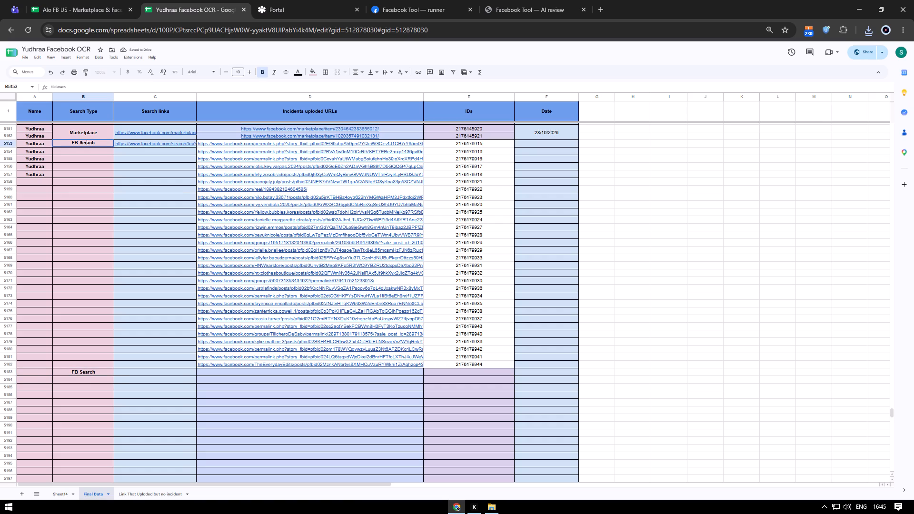
Correct the spelling of the Search Type entry in B5153 to "FB Search".
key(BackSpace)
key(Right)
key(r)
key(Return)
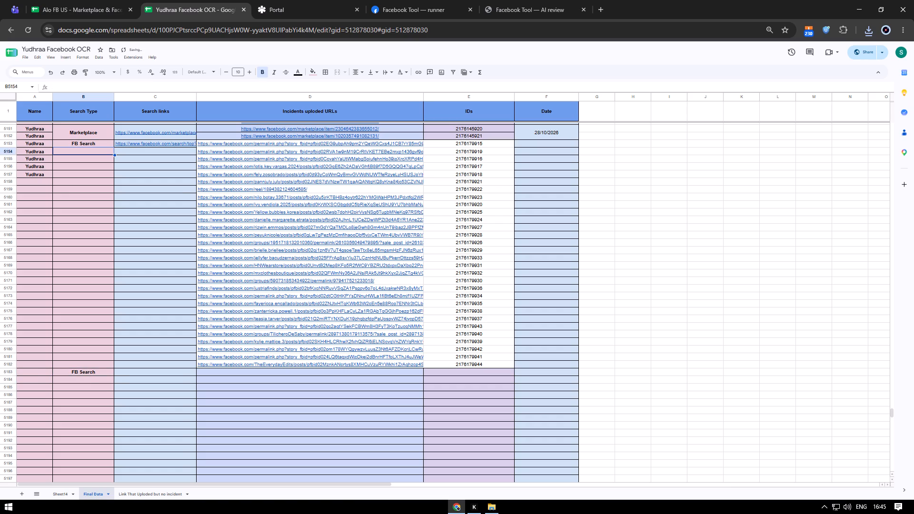
Enter "Yudhraa" as the name in A5183, beside the last FB Search entry.
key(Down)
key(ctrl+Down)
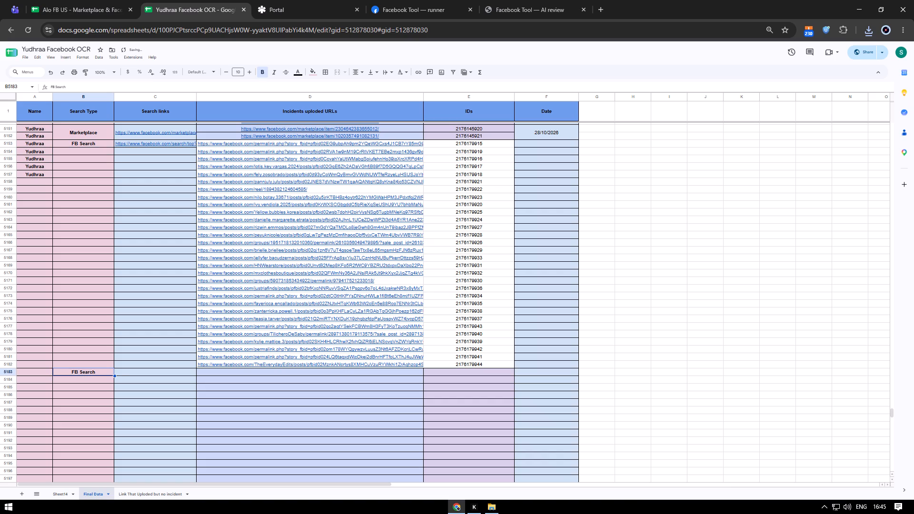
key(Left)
text(Yu)
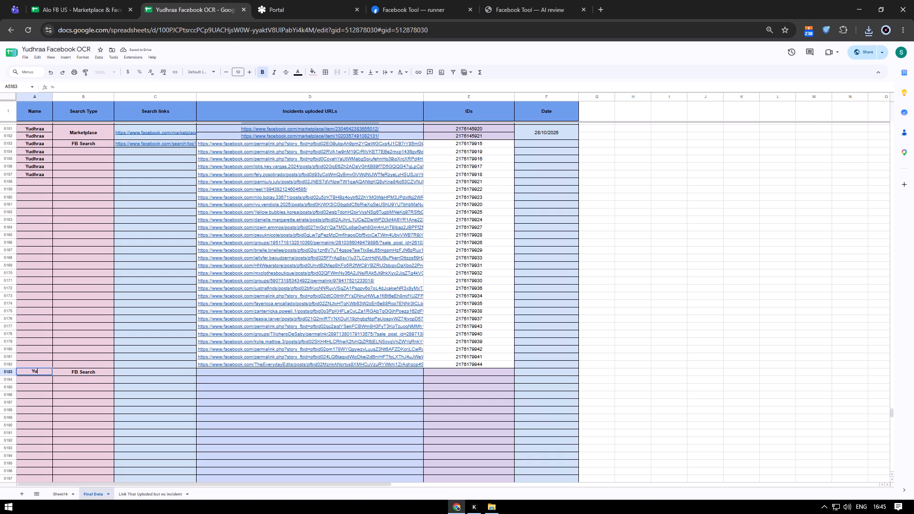
text(dhraa)
key(Return)
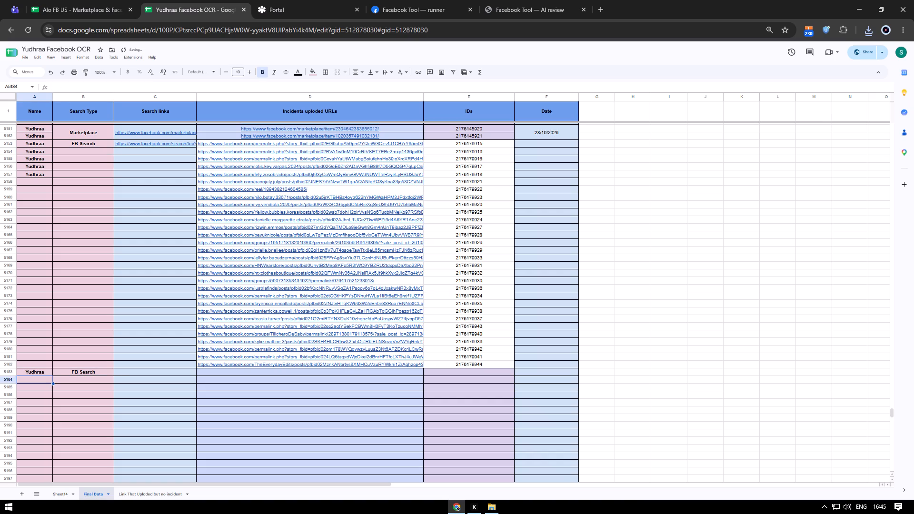
Go to the Date cell of the FB Search entry in row 5183.
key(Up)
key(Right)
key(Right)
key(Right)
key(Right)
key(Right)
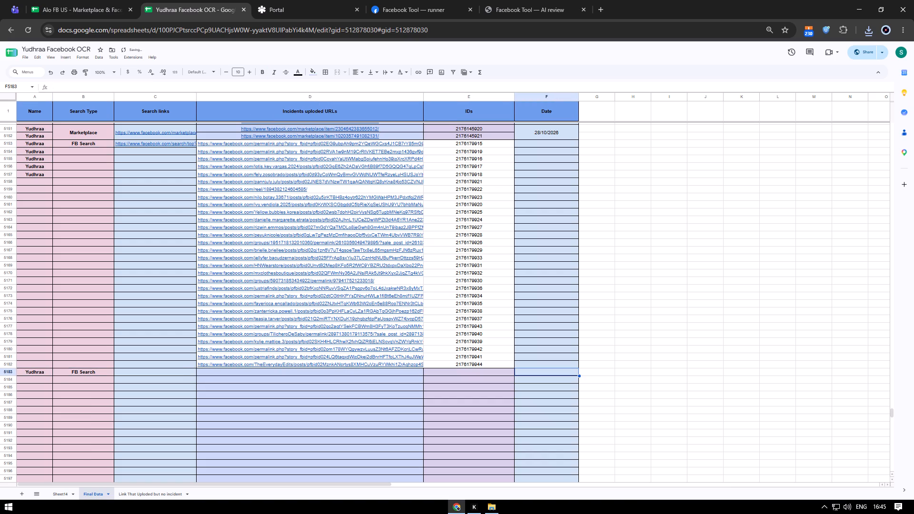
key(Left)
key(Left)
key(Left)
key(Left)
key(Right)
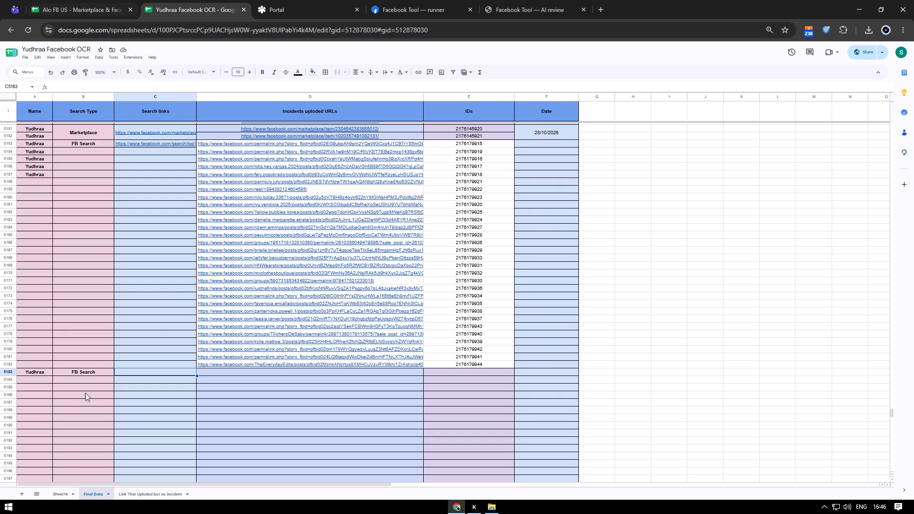
In Sheet14, remove the filter and delete all the old results in A1:J50.
click(55, 492)
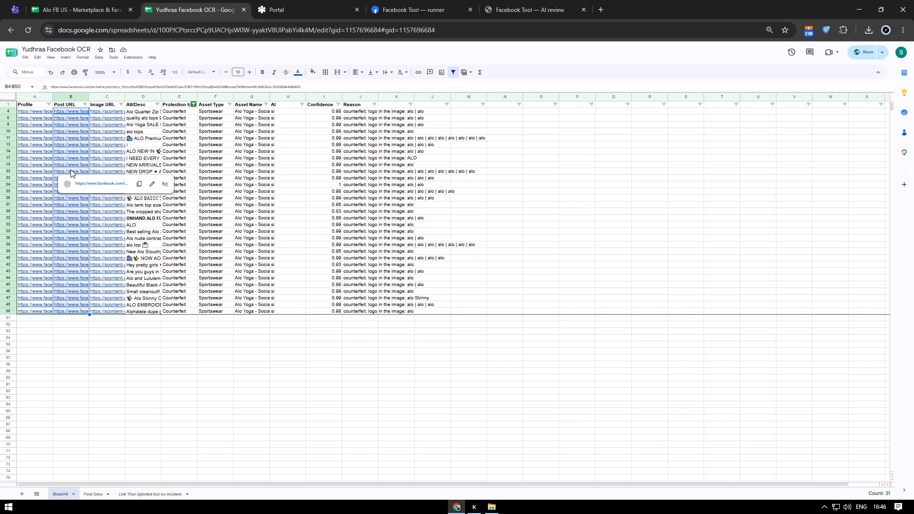
key(Up)
key(Left)
key(ctrl+shift+Right)
key(ctrl+shift+Down)
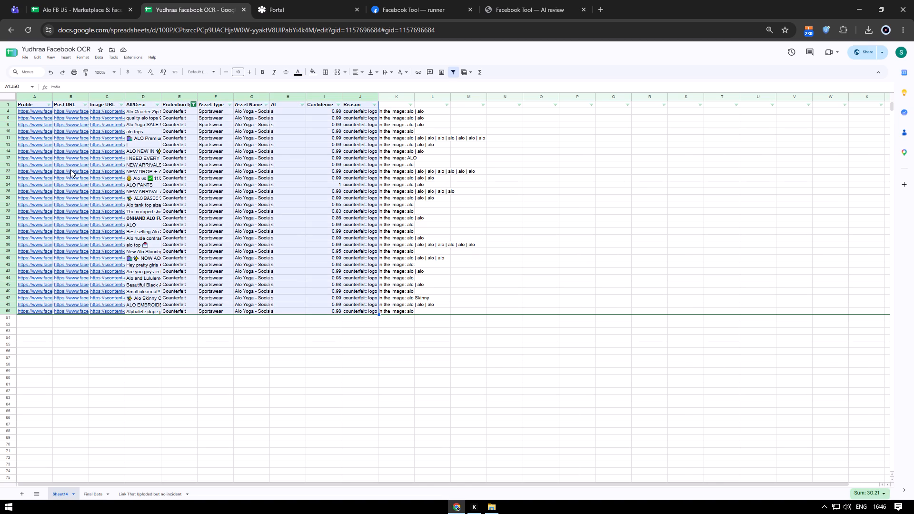
key(alt+d)
key(alt+f)
key(Delete)
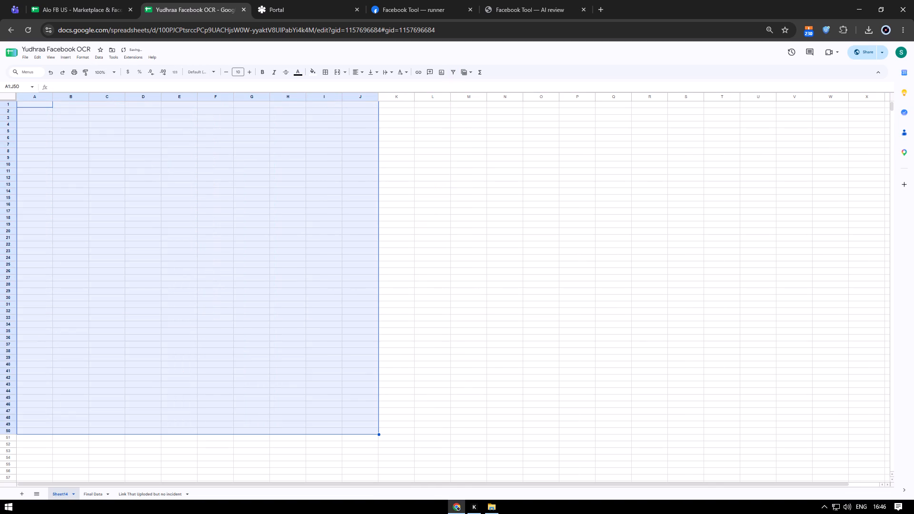
key(Up)
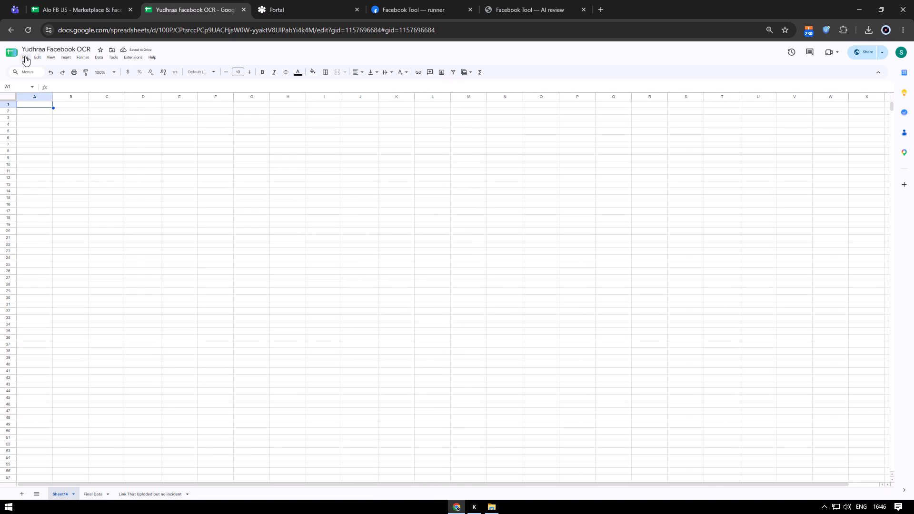
Import the ai_reviewed (7) file from Downloads into the emptied Sheet14, appending it to the current sheet.
click(25, 56)
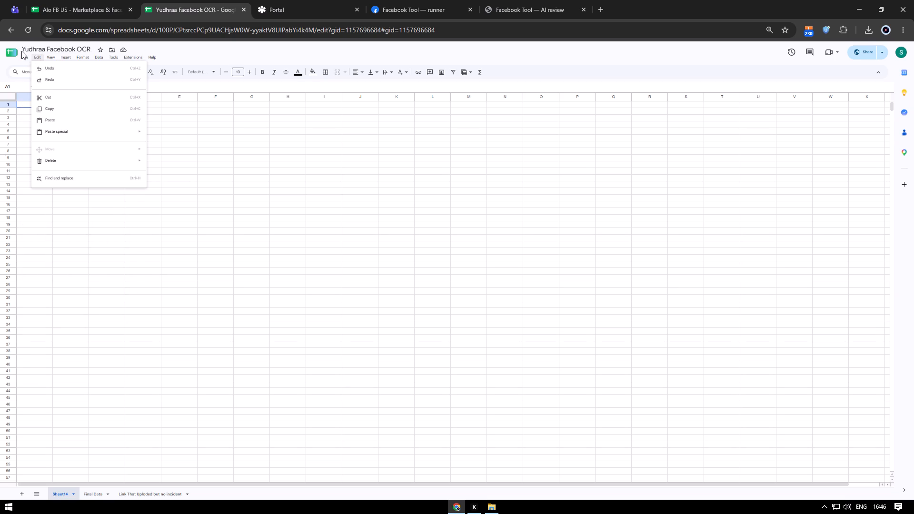
click(40, 89)
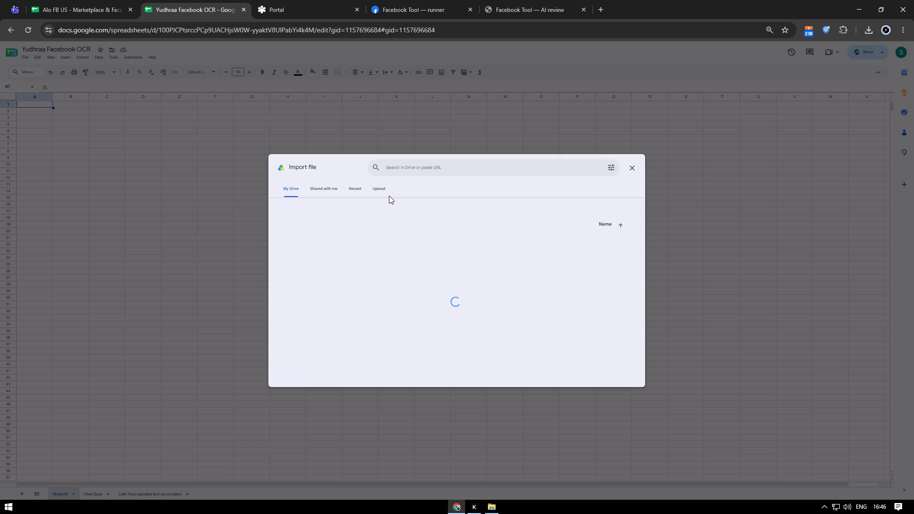
click(377, 188)
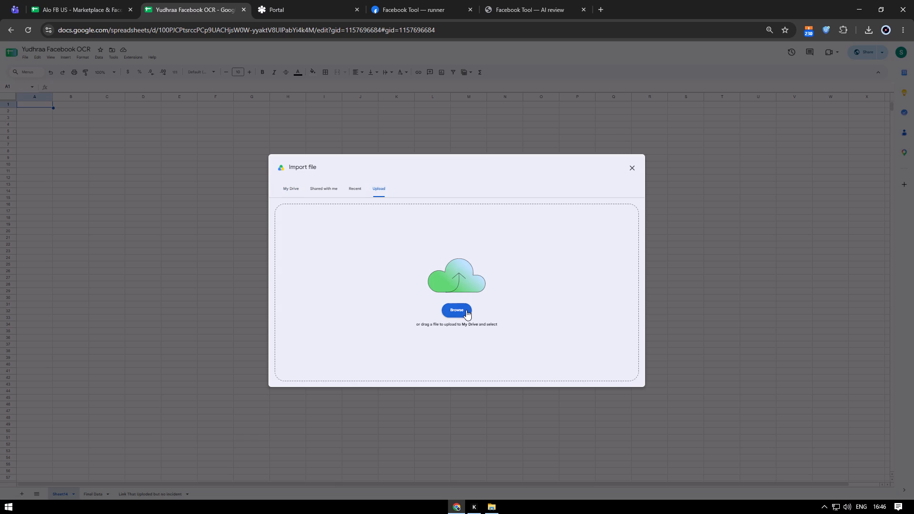
click(466, 310)
double_click(389, 308)
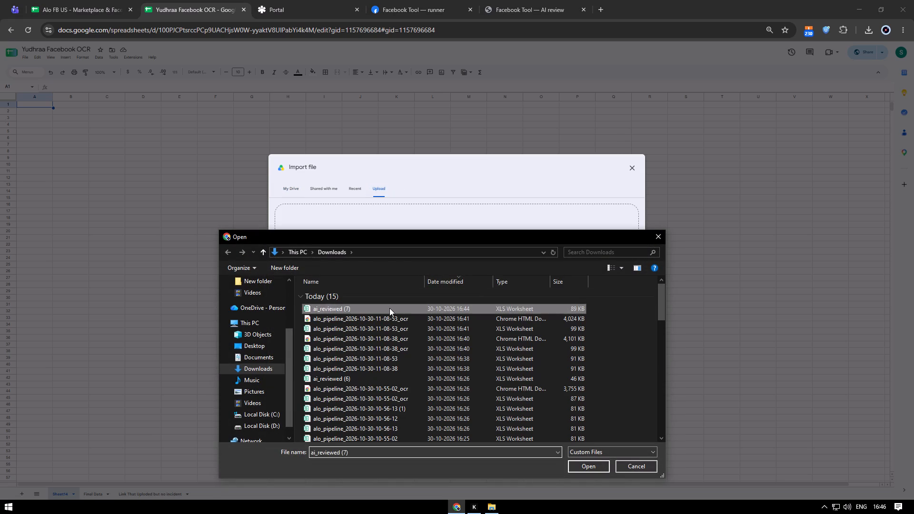
click(447, 268)
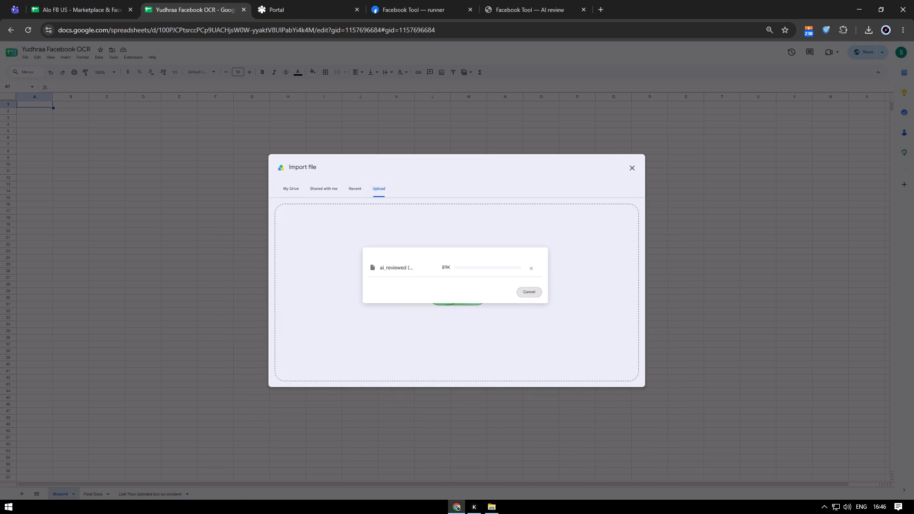
click(410, 274)
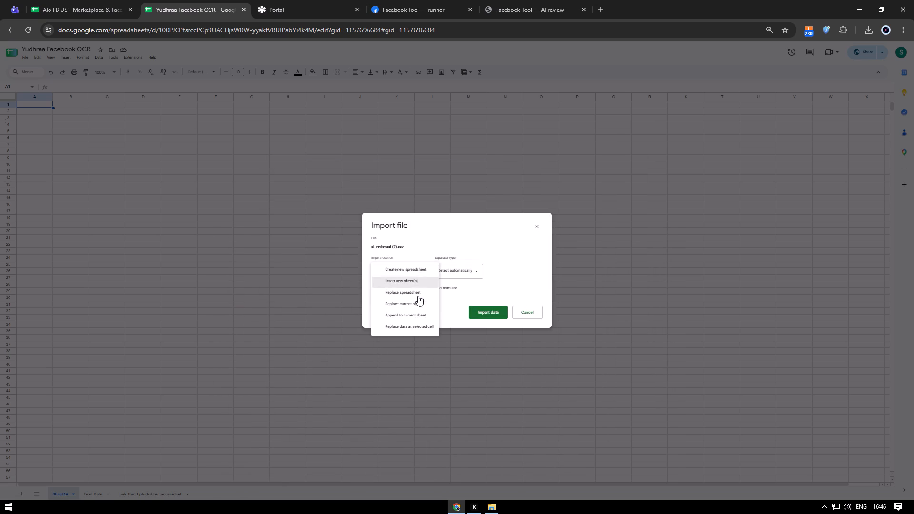
click(427, 313)
click(469, 313)
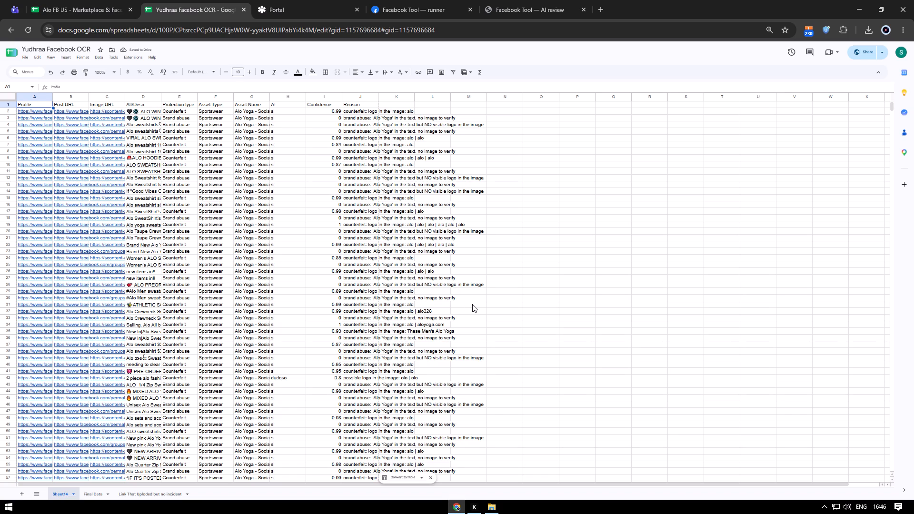
Create a filter on the imported results, covering the header columns Profile through Reason.
key(ctrl+shift+Right)
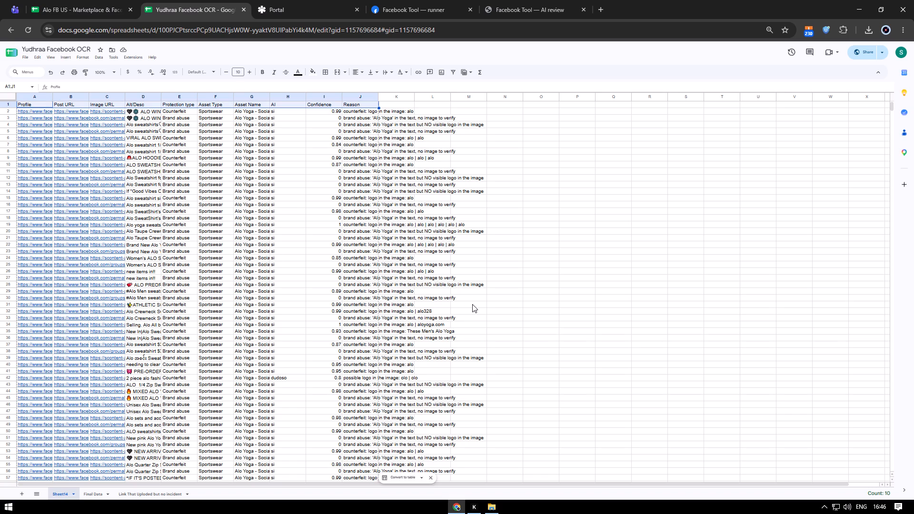
key(alt+d)
key(alt+f)
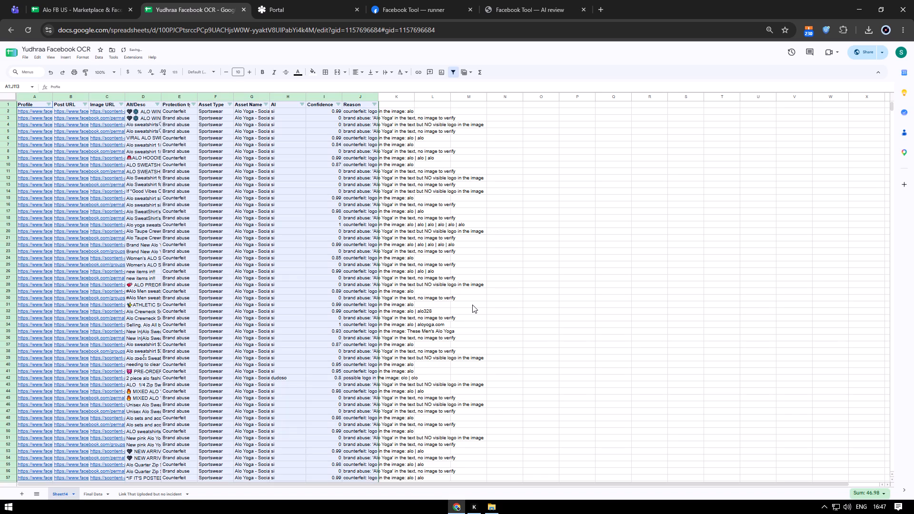
Remove duplicate entries from the Profile column only, covering A2:A113 without expanding to the other columns.
key(Down)
key(Left)
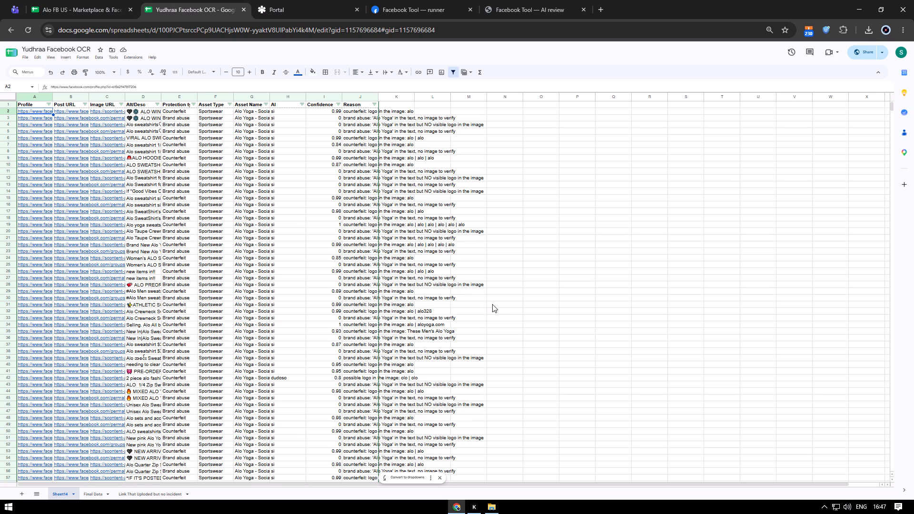
key(ctrl+shift+Down)
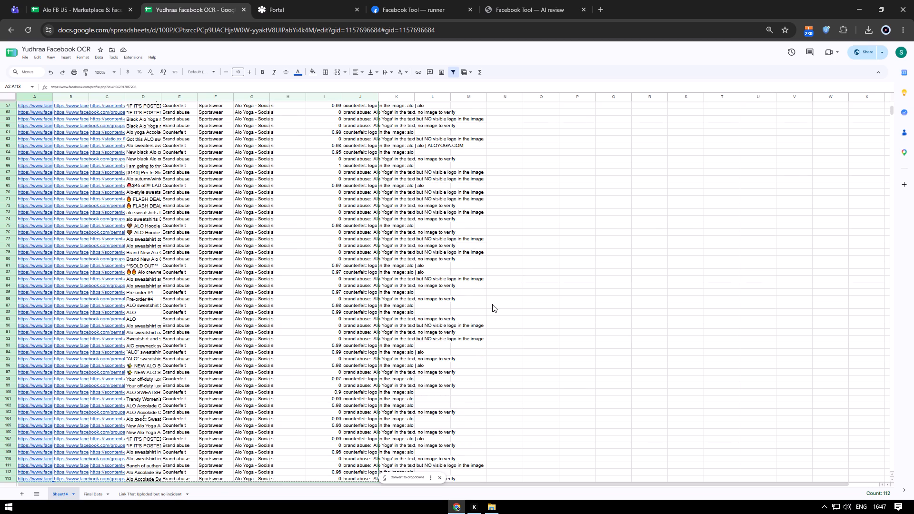
key(alt+o)
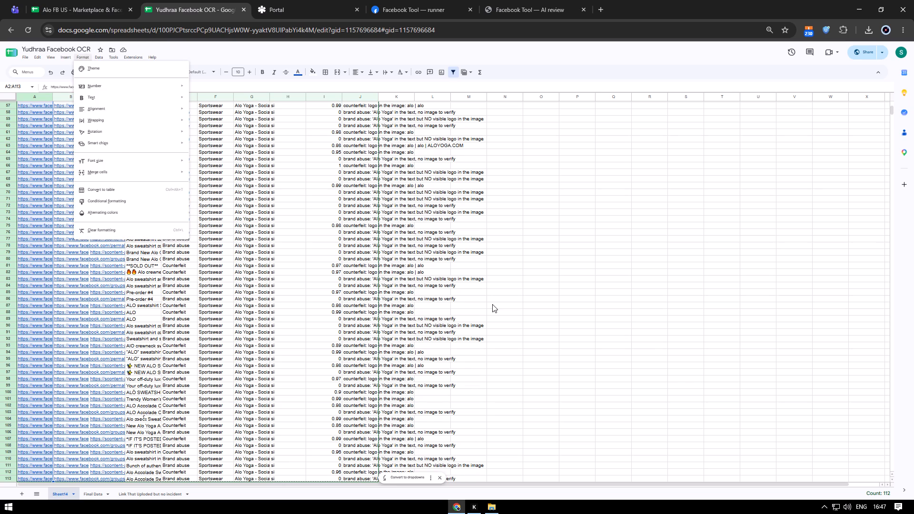
key(Right)
key(Up)
key(Up)
key(Up)
key(Up)
key(Right)
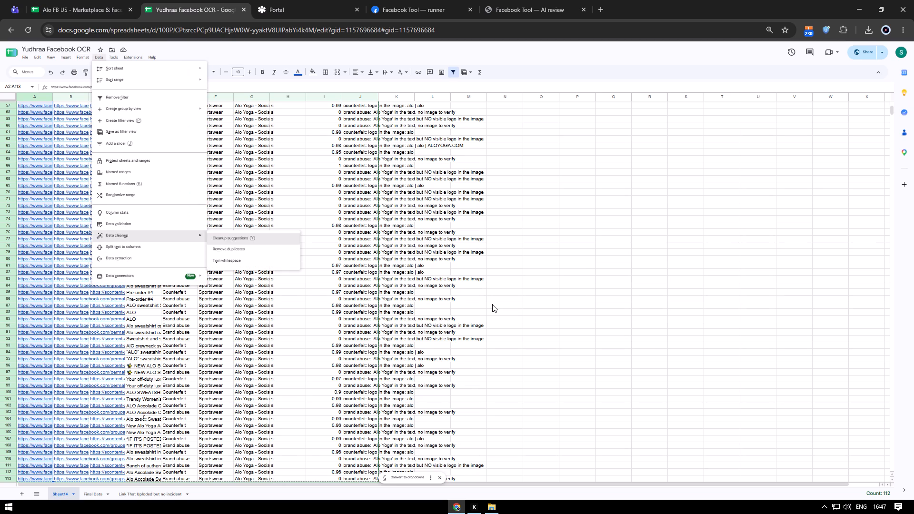
key(Up)
key(Up)
key(Return)
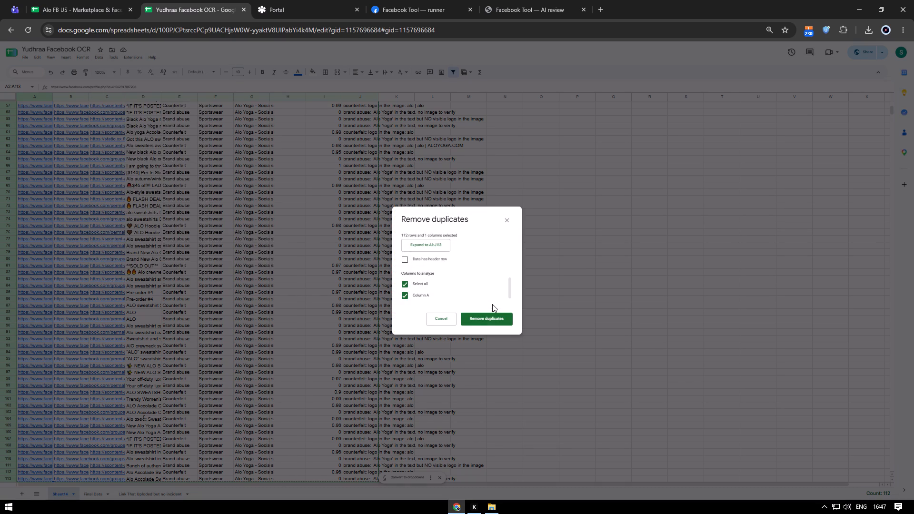
key(shift+Tab)
key(Return)
key(shift+Tab)
key(Return)
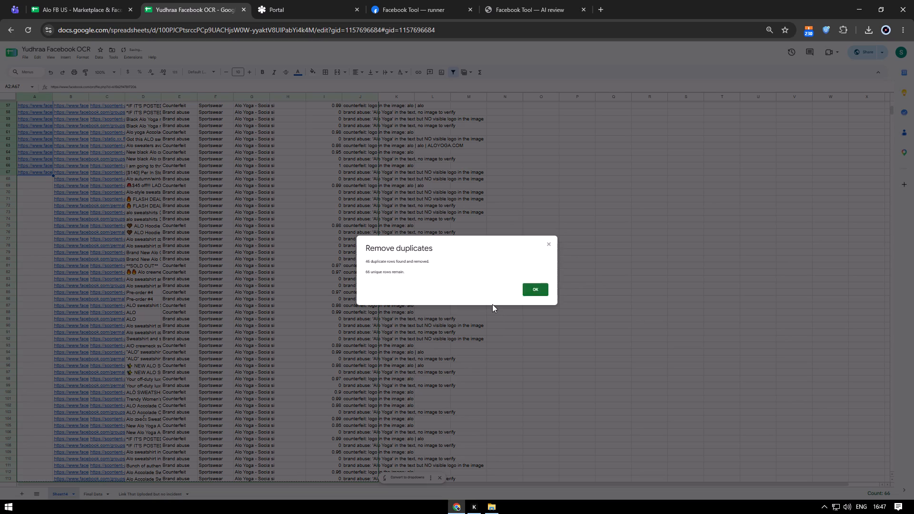
key(shift+Tab)
Copy the deduplicated profile URLs and paste them into cell G130 of the Alo FB US worksheet's US-EAST sheet, for the sweatshirt search.
key(ctrl+c)
key(ctrl+c)
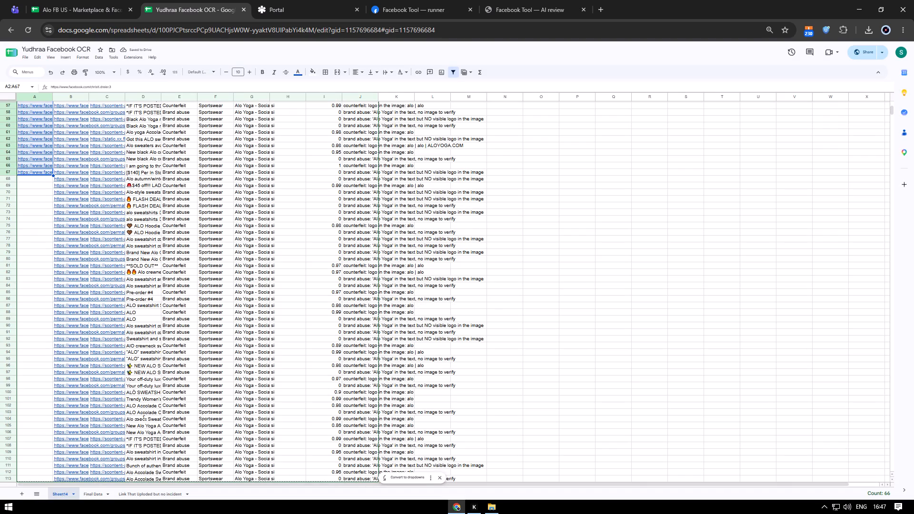
key(ctrl+c)
key(ctrl+shift+Tab)
key(Right)
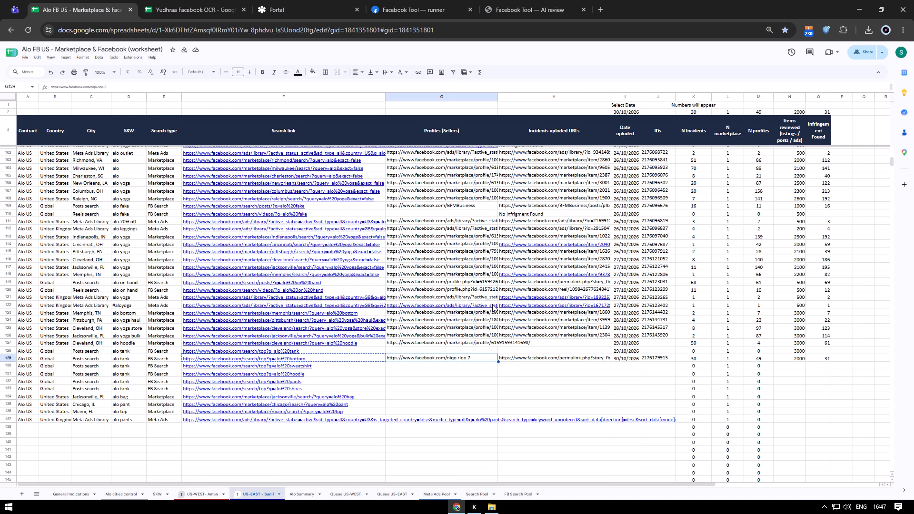
key(Down)
key(Return)
key(ctrl+shift+v)
key(Return)
key(Up)
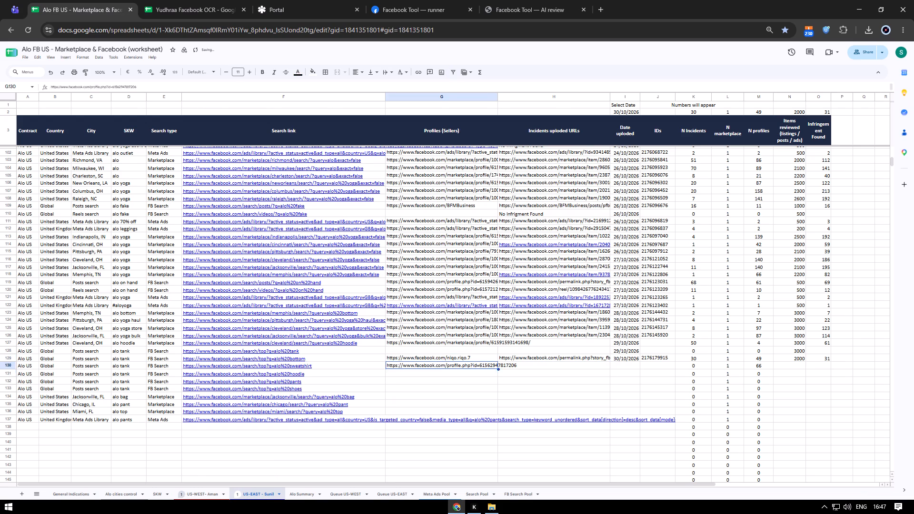
Enter the current date, 30/10/2026, as the Date uploaded for the sweatshirt search in row 130.
key(Right)
key(Right)
key(ctrl+semicolon)
key(Left)
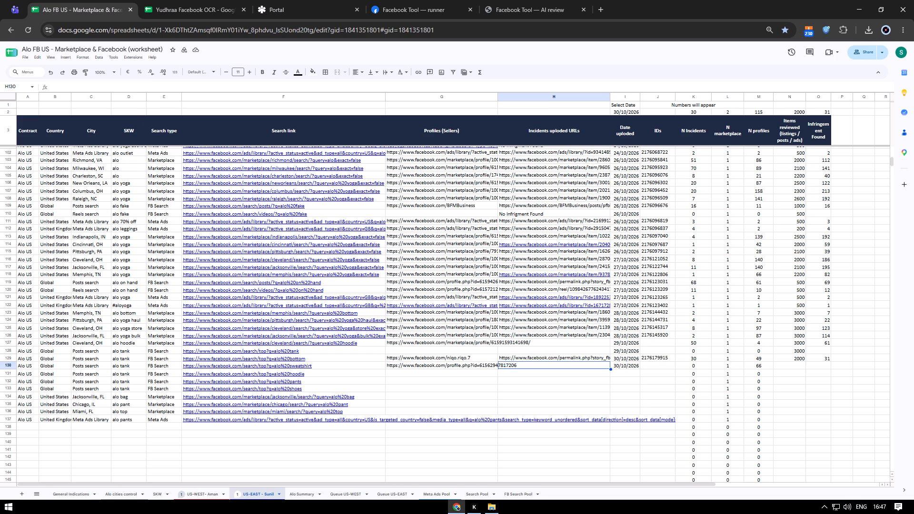
Enter 2000 as the Items reviewed for the sweatshirt search in row 130.
key(Right)
key(Right)
key(Right)
key(Right)
key(Right)
key(Right)
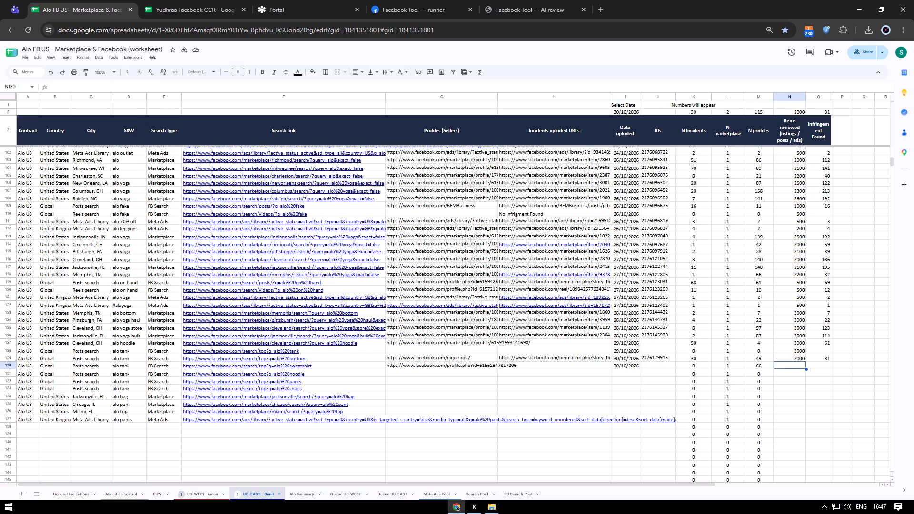
key(Right)
key(Left)
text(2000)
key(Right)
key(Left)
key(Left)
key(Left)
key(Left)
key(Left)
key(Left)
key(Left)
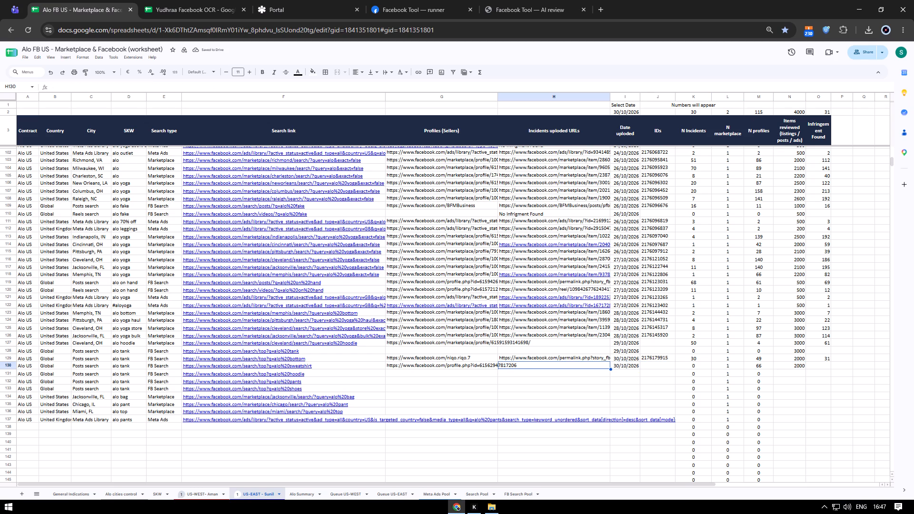
Back in Sheet14 of the Facebook OCR spreadsheet, filter the Protection type column to show only Counterfeit.
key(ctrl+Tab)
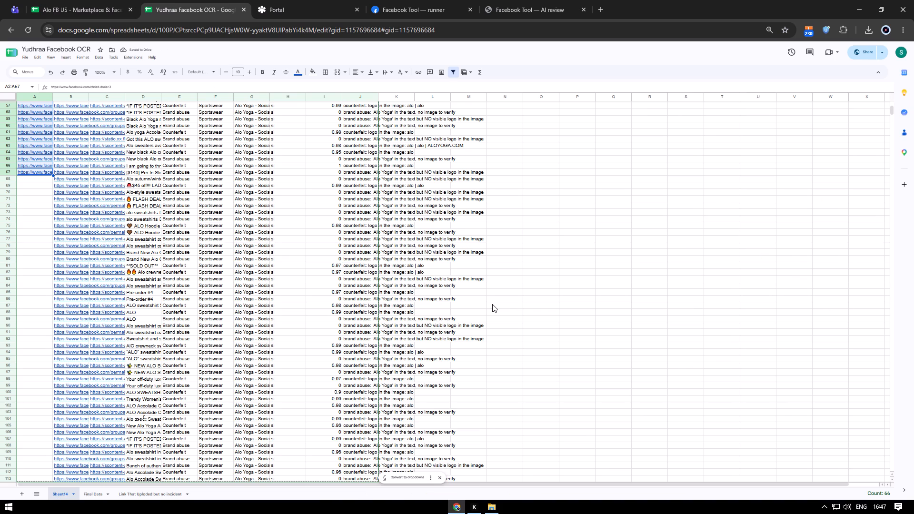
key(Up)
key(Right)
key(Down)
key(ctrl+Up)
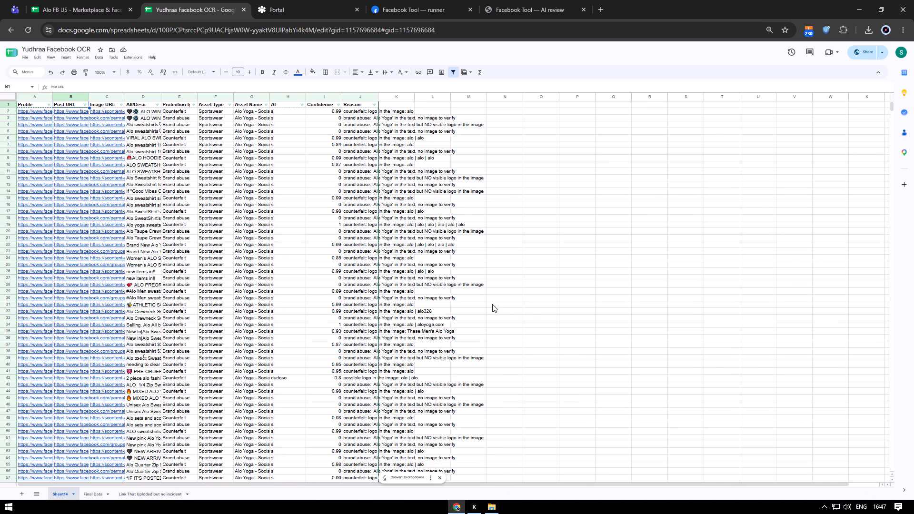
click(194, 102)
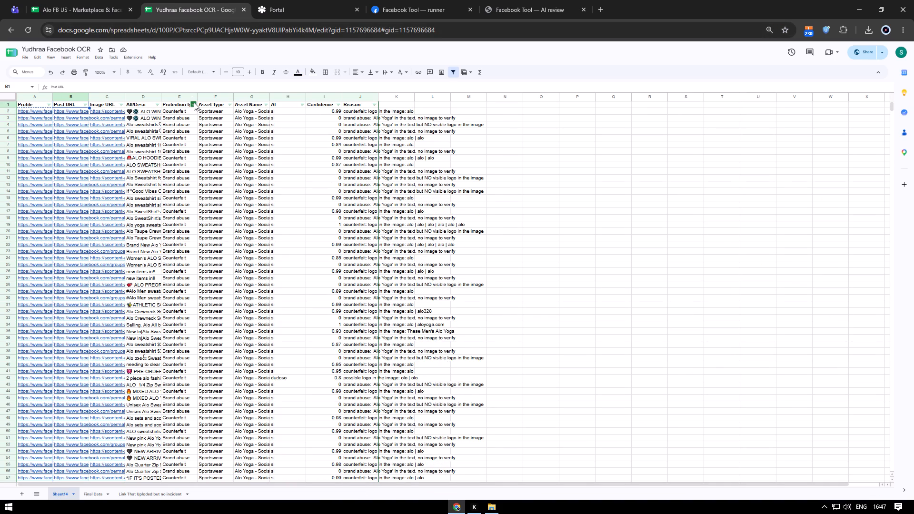
click(151, 217)
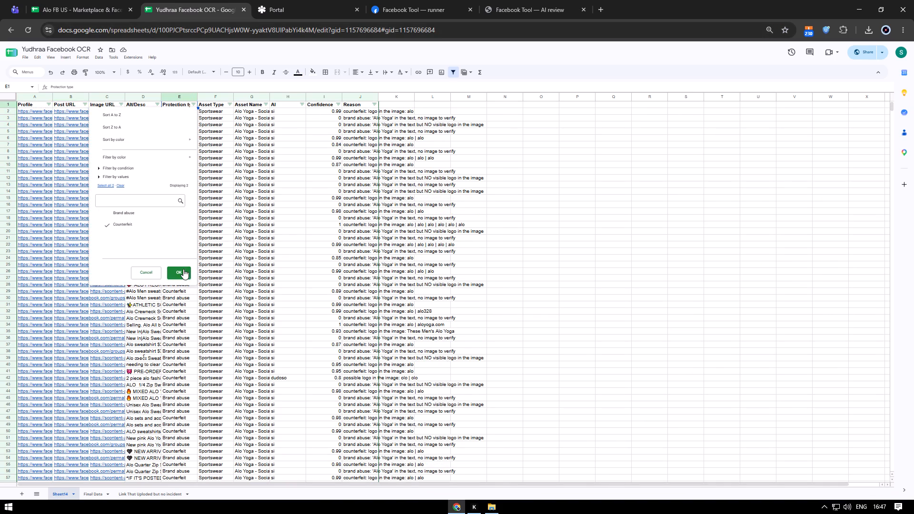
click(183, 269)
Select the Post URLs of the filtered counterfeit rows, B2:B112.
click(75, 113)
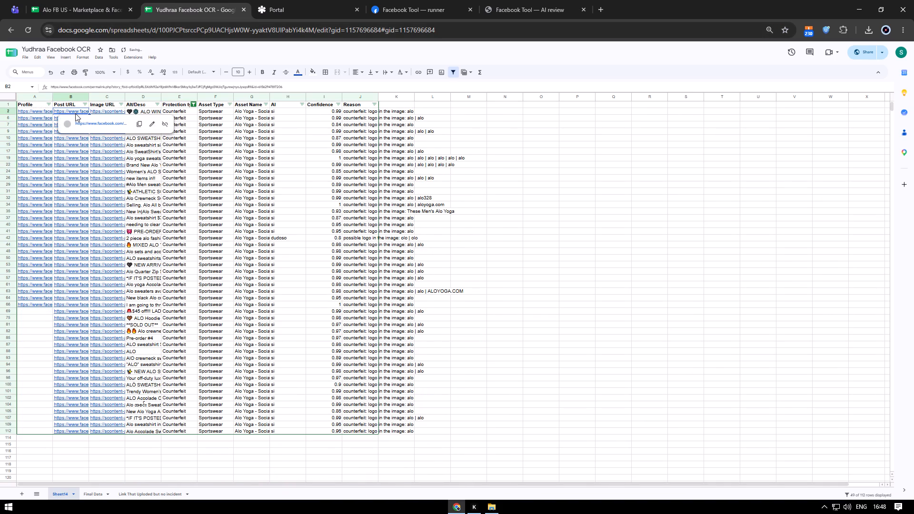
key(ctrl+shift+Down)
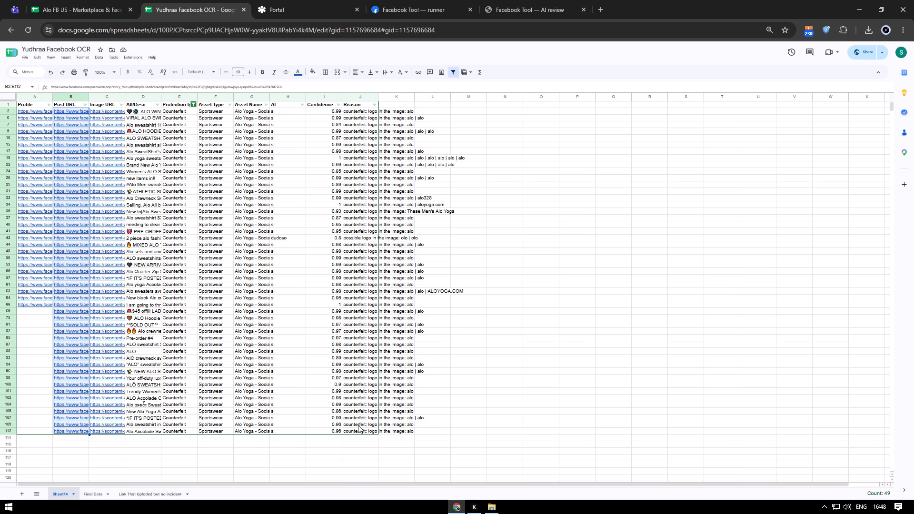
Filter the Reason column to exclude the value "possible logo in the image: alo | alo".
drag(356, 434, 360, 368)
drag(350, 428, 359, 362)
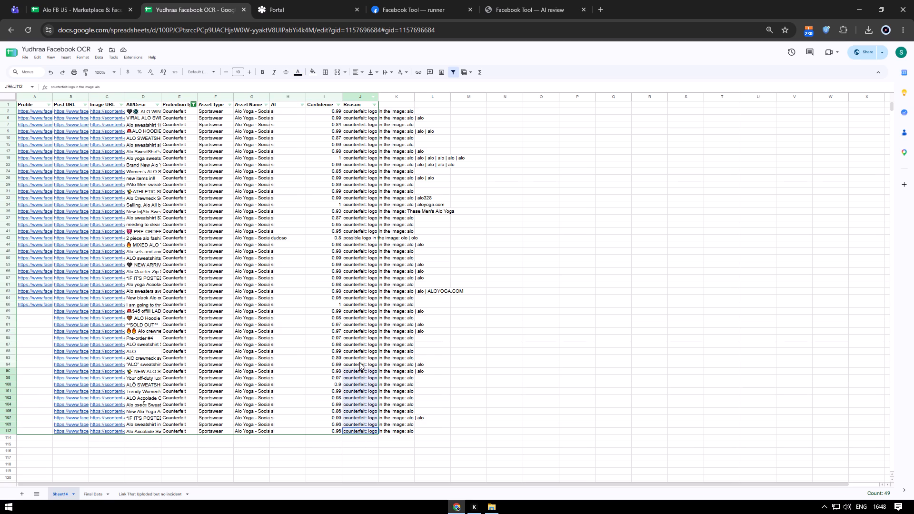
drag(359, 362, 360, 126)
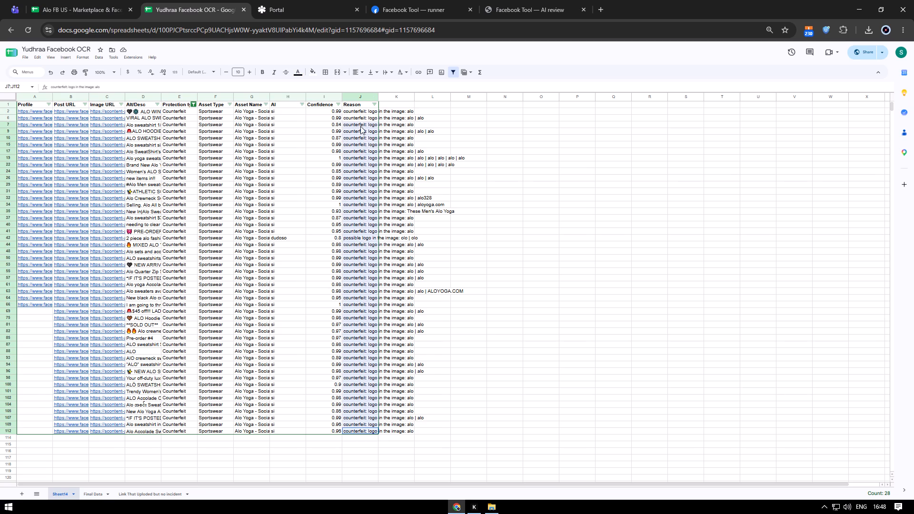
drag(360, 126, 362, 119)
click(373, 106)
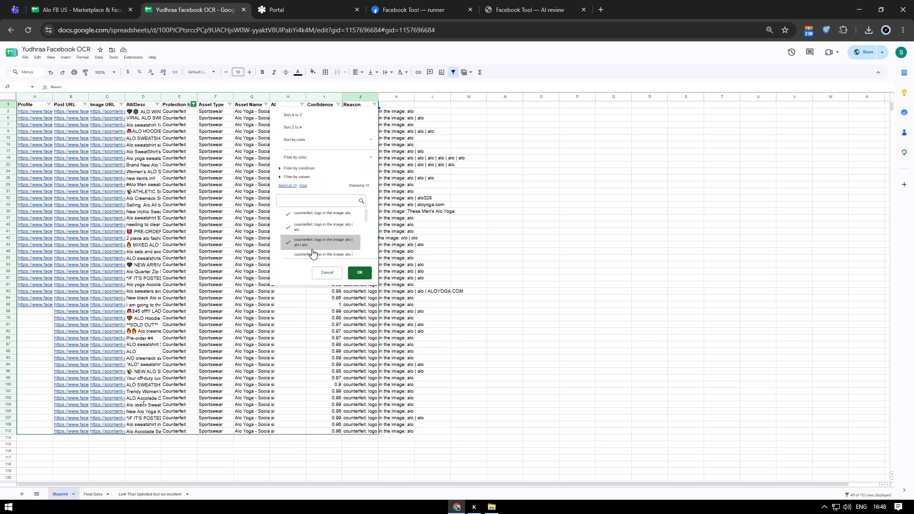
scroll(312, 249, down, 12)
click(312, 249)
click(359, 272)
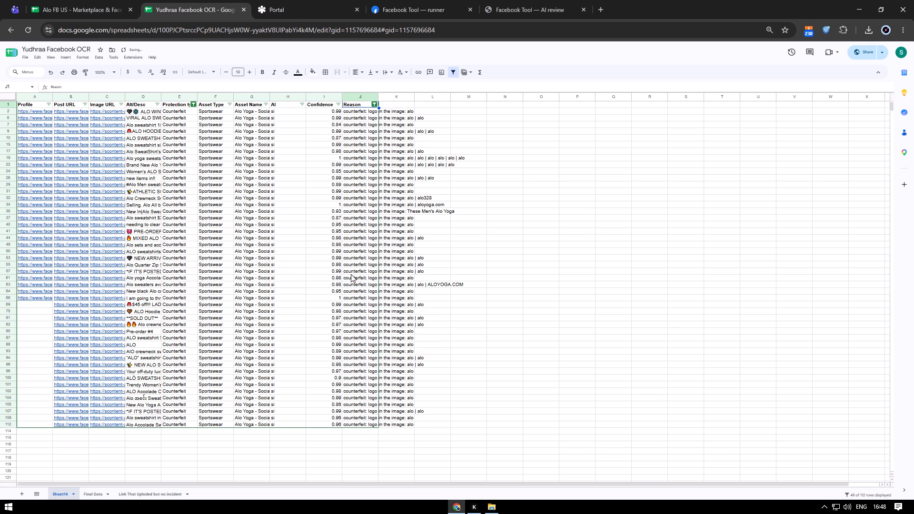
Copy the Post URLs of the remaining counterfeit rows in Sheet14, B2:B112.
click(60, 110)
key(ctrl+shift+Down)
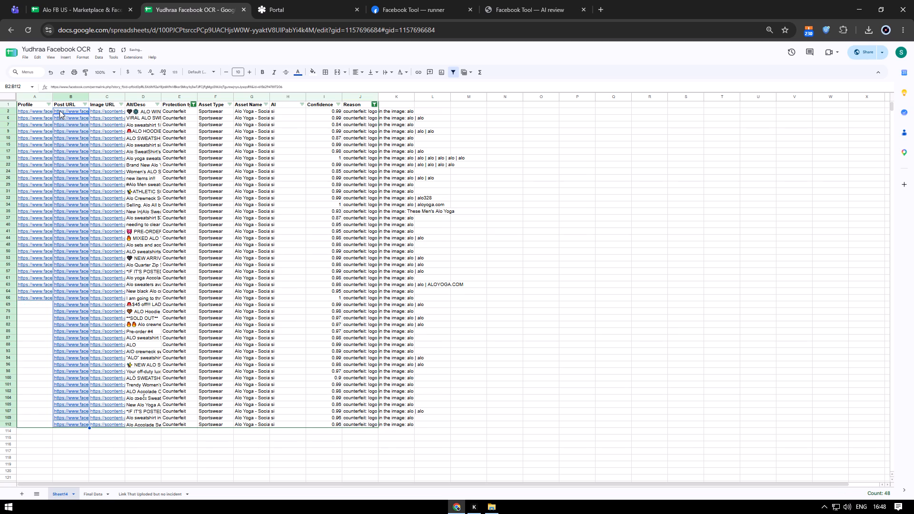
click(500, 0)
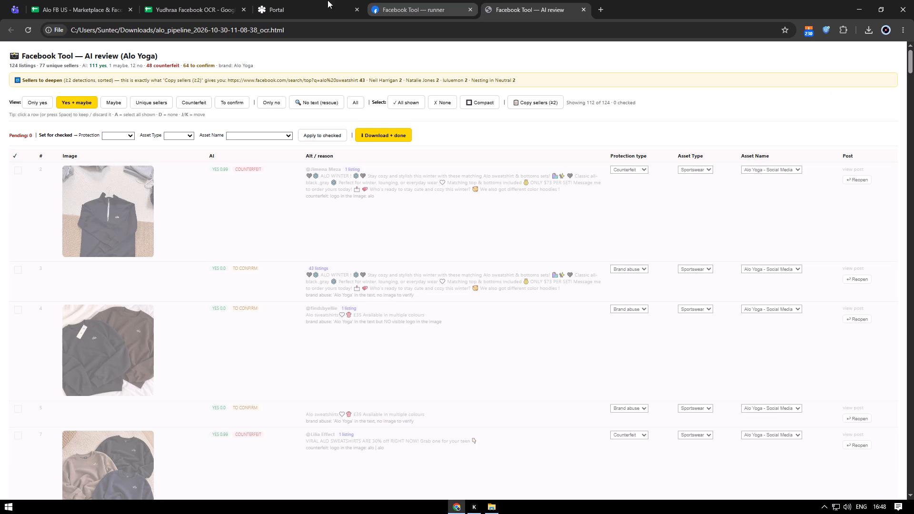
click(100, 0)
click(215, 0)
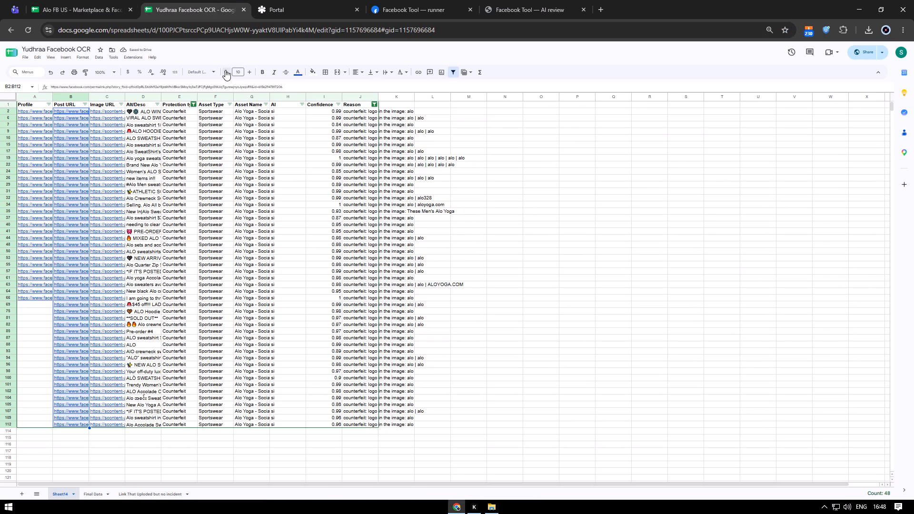
key(ctrl+c)
key(ctrl+c)
key(ctrl+c)
key(ctrl+c)
In the Red Points portal, replace the old detection link with the copied Post URLs and save the new incidents.
click(283, 0)
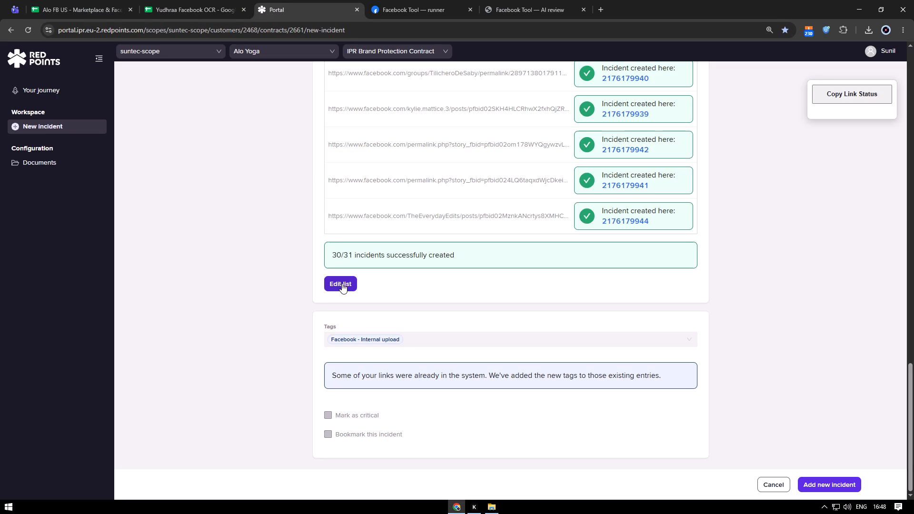
click(342, 283)
drag(711, 284, 700, 281)
drag(676, 280, 370, 280)
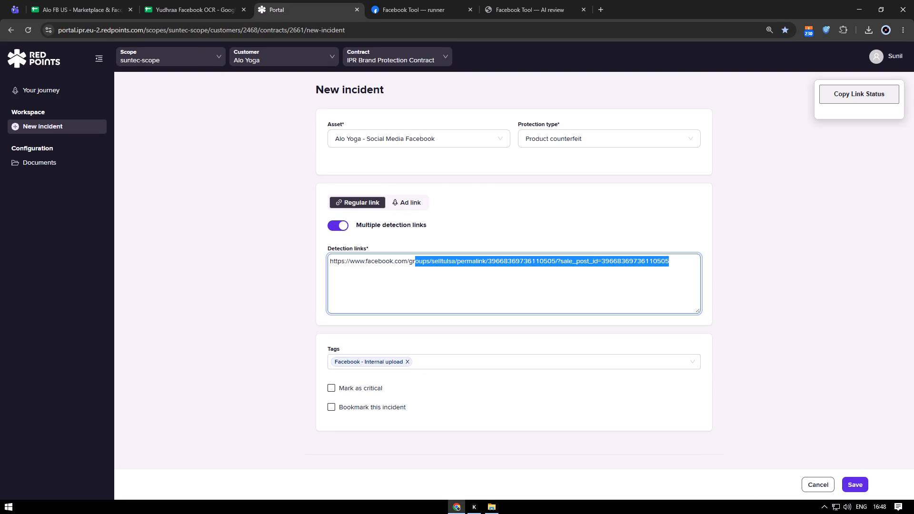
drag(370, 280, 250, 280)
key(ctrl+v)
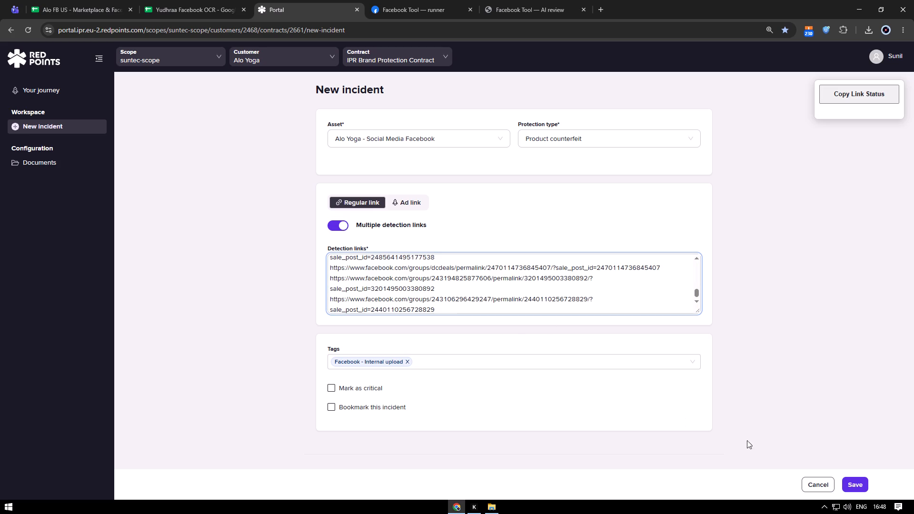
click(858, 481)
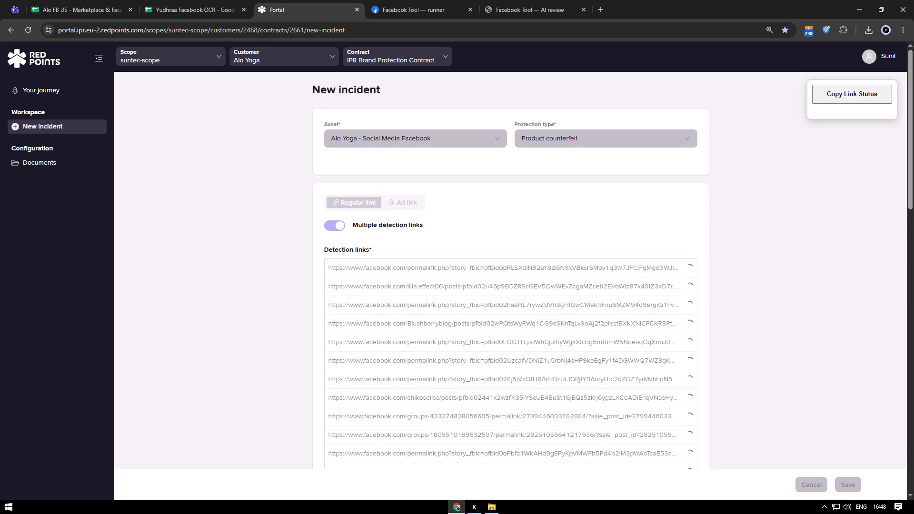
Review the incident creation results down to the end of the list and copy the link status.
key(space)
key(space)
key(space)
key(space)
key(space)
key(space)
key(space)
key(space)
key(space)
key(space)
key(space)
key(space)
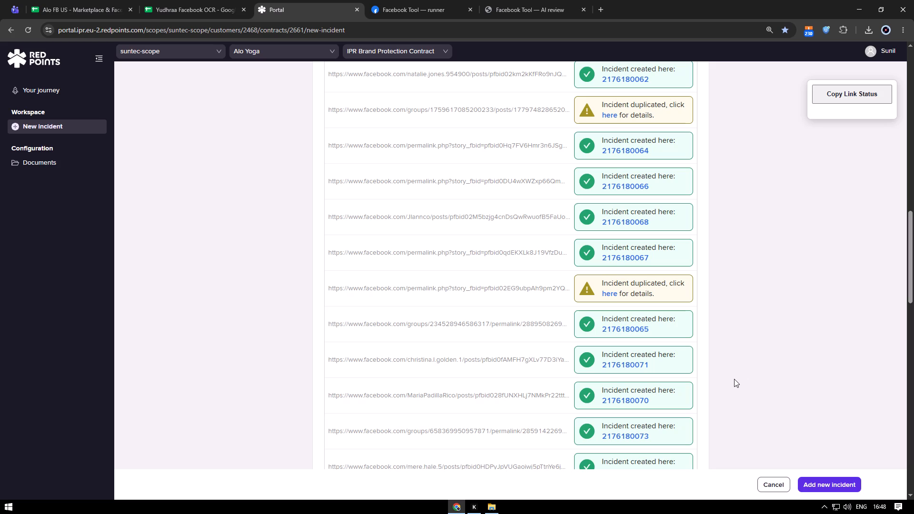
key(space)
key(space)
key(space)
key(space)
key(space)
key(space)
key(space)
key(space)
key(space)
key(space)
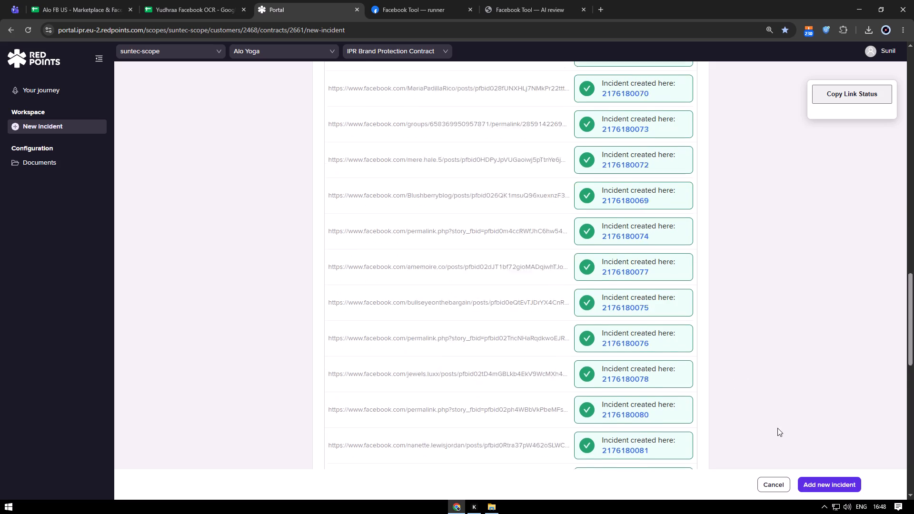
click(821, 101)
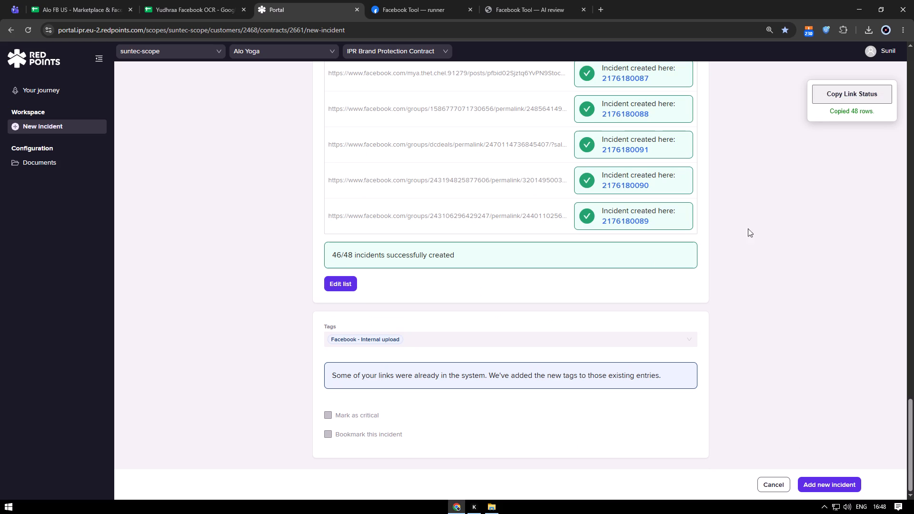
Paste the copied link status table into the Final Data sheet at cell I5185.
click(191, 0)
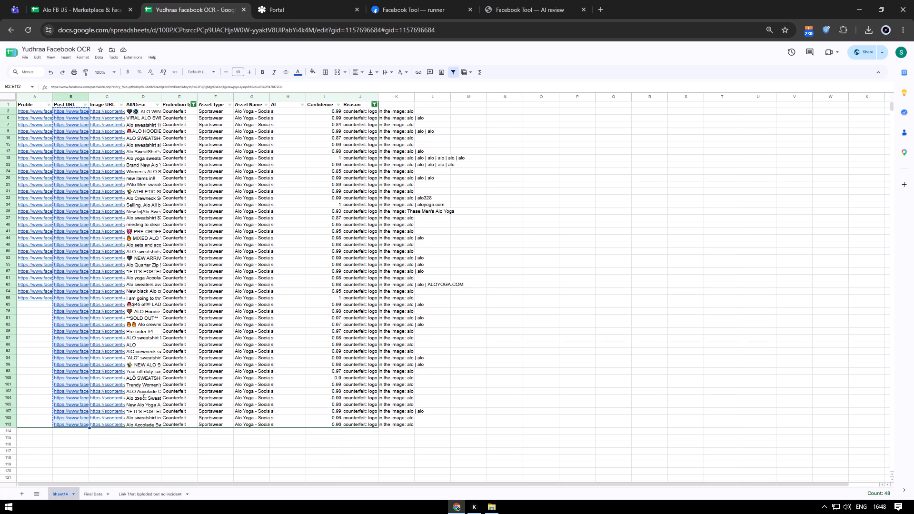
click(95, 494)
click(663, 385)
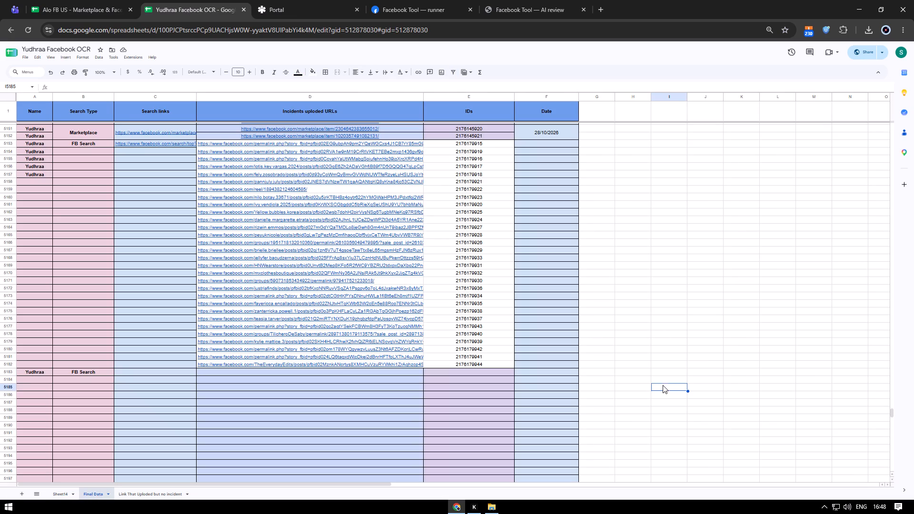
key(ctrl+b)
key(ctrl+v)
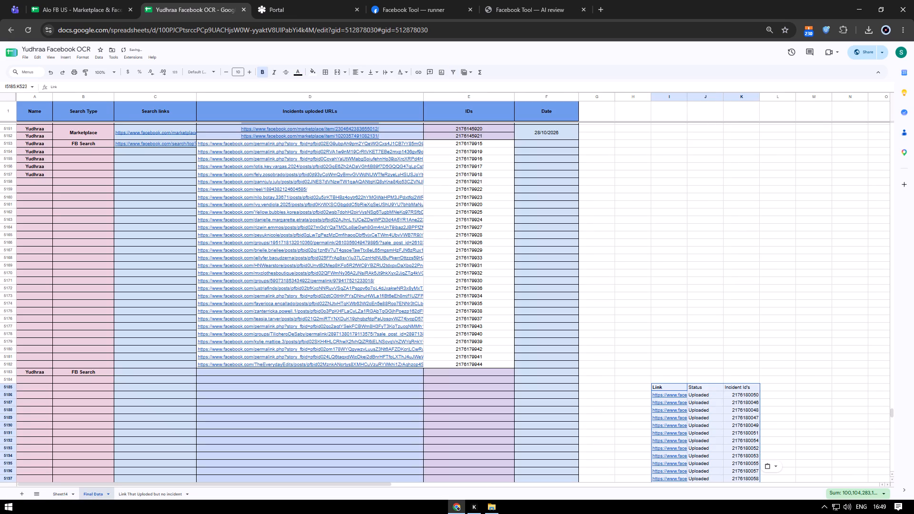
Delete column J, the Status column of the pasted table.
key(Right)
key(ctrl+shift+x)
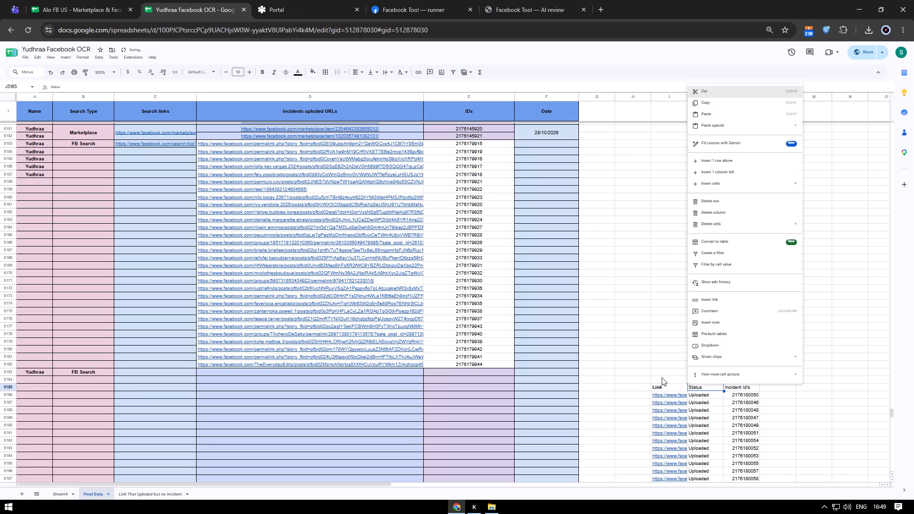
key(Up)
key(Up)
key(Up)
key(Up)
key(Up)
key(Up)
key(Up)
key(Up)
key(Up)
key(Up)
key(Up)
key(Up)
key(Up)
key(Return)
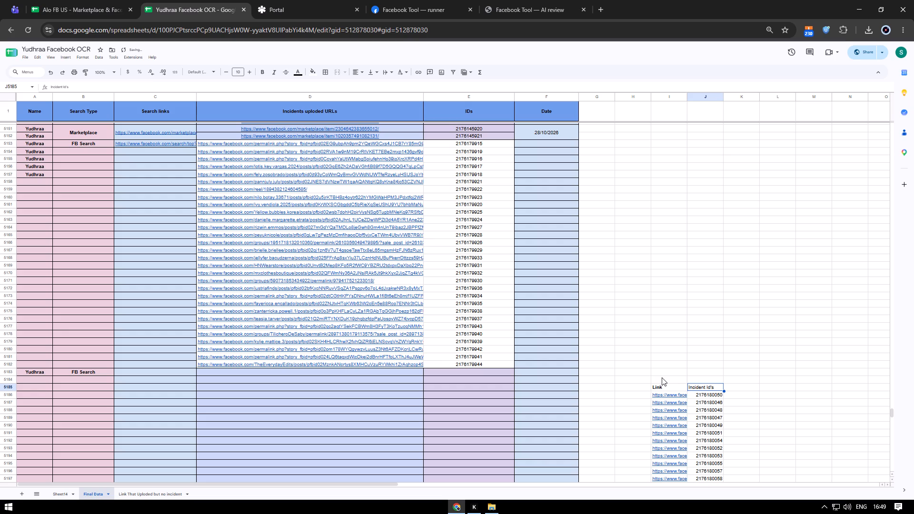
Clear the Link and Incident Id's headers in I5185:J5185.
key(shift+Left)
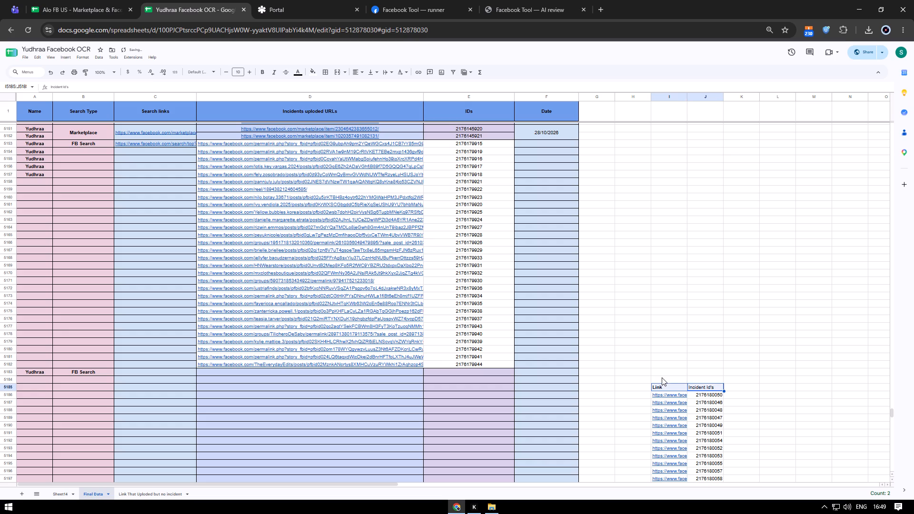
scroll(585, 361, down, 5)
key(Delete)
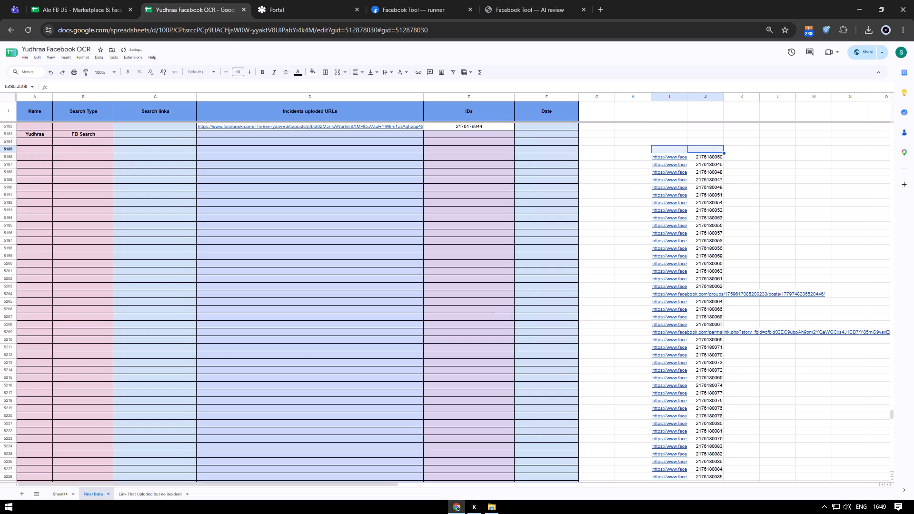
Find the first pasted link without an incident ID and delete its row, 5204.
key(Right)
key(Left)
key(ctrl+Down)
key(ctrl+Down)
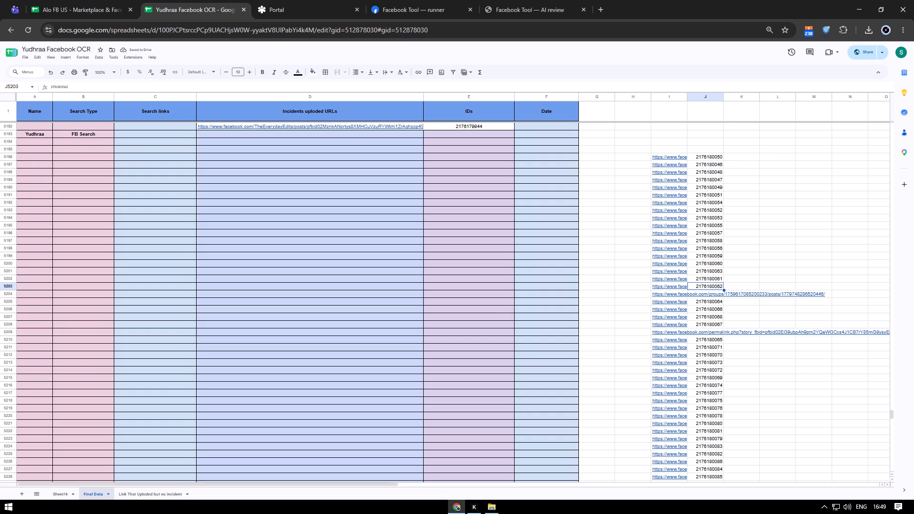
key(Left)
key(Down)
key(ctrl+shift+x)
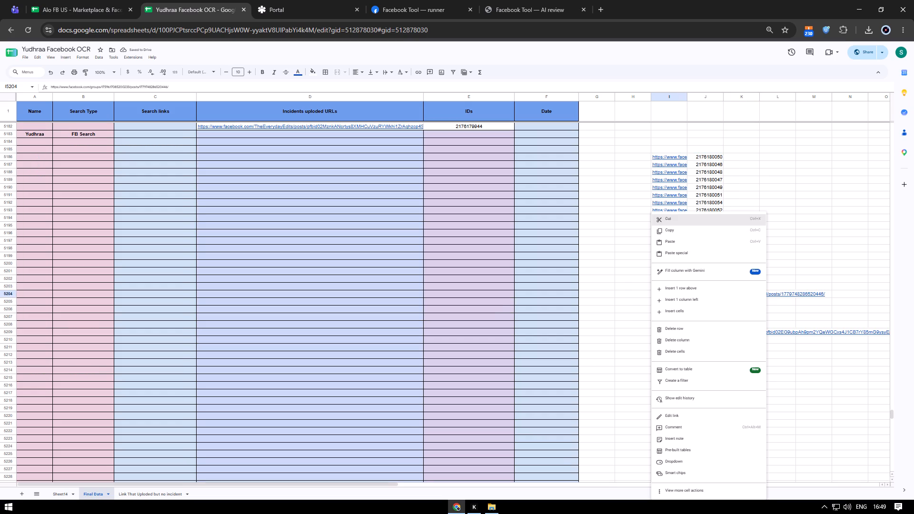
key(Up)
key(Up)
key(Up)
key(Up)
key(Up)
key(Up)
key(Up)
key(Up)
key(Up)
key(Up)
key(Up)
key(Up)
key(Up)
key(Up)
key(Down)
key(Return)
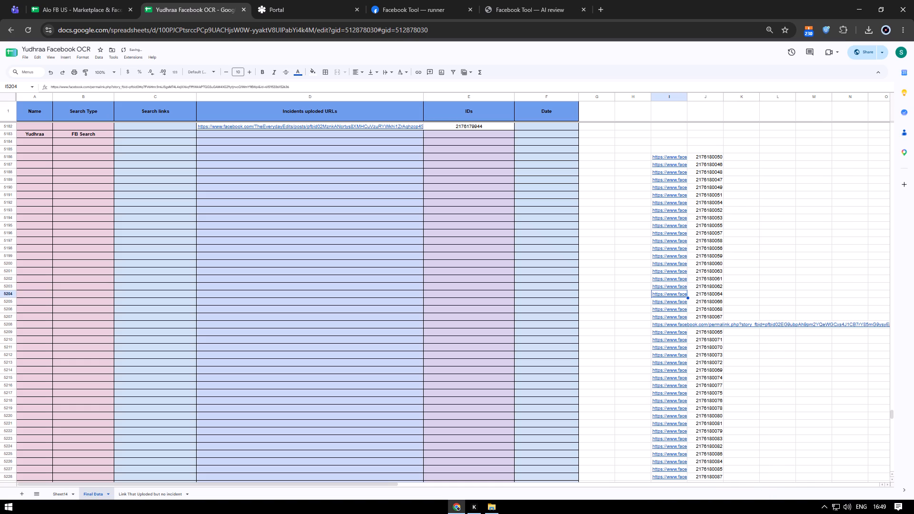
Find the remaining pasted link without an incident ID and delete its row, 5208.
key(Down)
key(Right)
key(ctrl+Down)
key(Left)
key(Down)
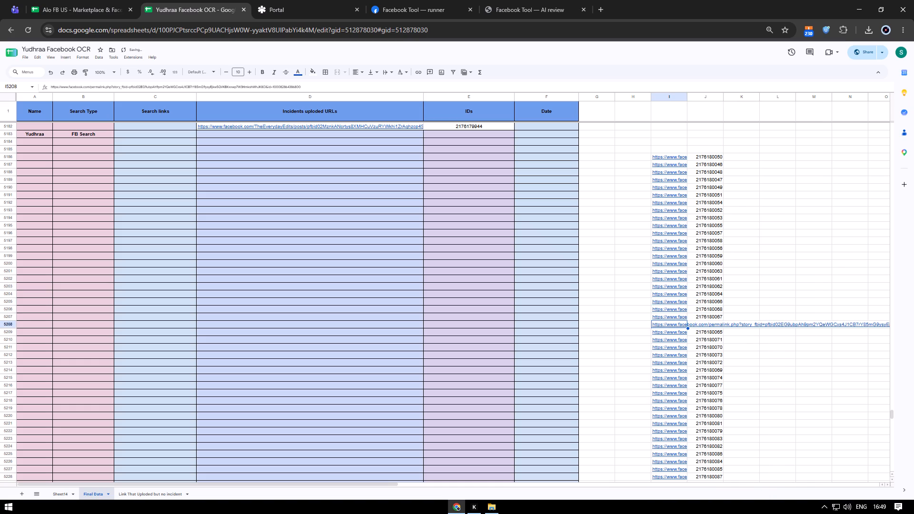
key(ctrl+shift+x)
key(Up)
key(Up)
key(Up)
key(Up)
key(Up)
key(Up)
key(Up)
key(Up)
key(Up)
key(Up)
key(Up)
key(Up)
key(Up)
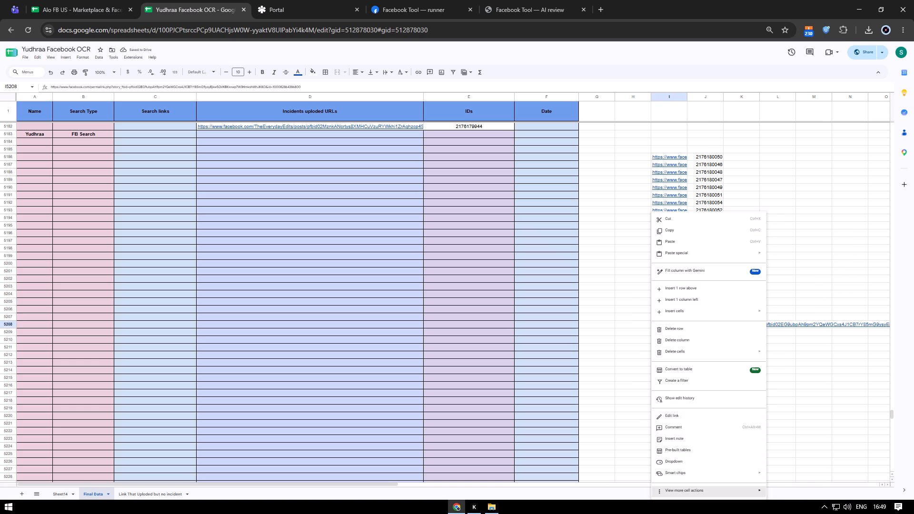
key(Return)
Move the cleaned links and incident IDs into the Incidents uploaded URLs and IDs columns, starting at D5183.
key(Up)
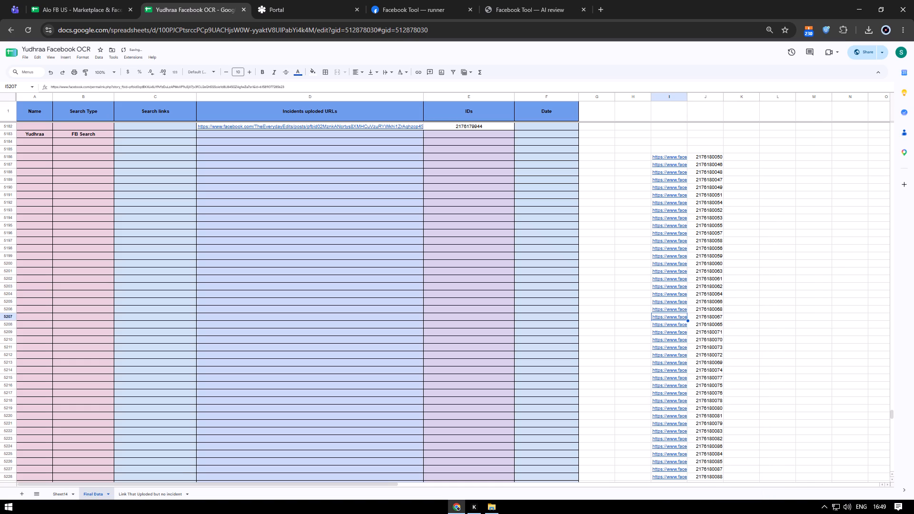
key(ctrl+Up)
key(ctrl+shift+Right)
key(ctrl+shift+Down)
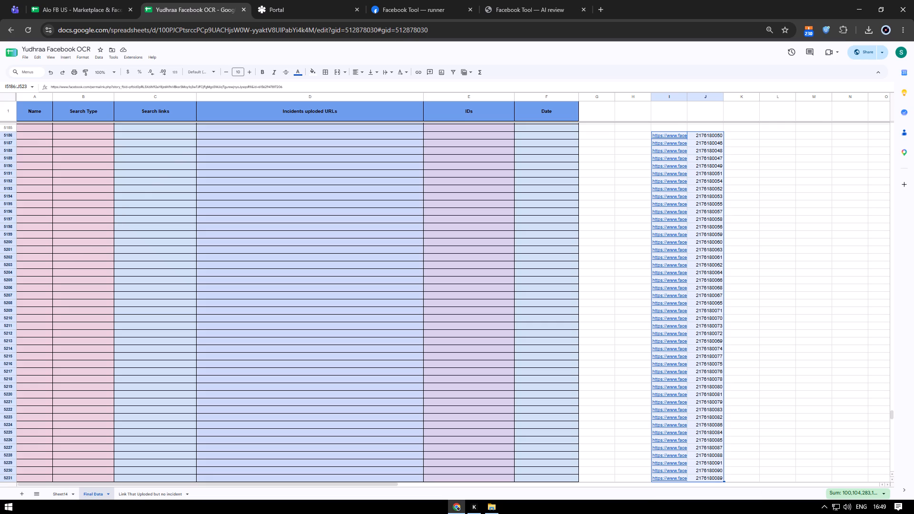
key(ctrl+x)
key(ctrl+Left)
key(Right)
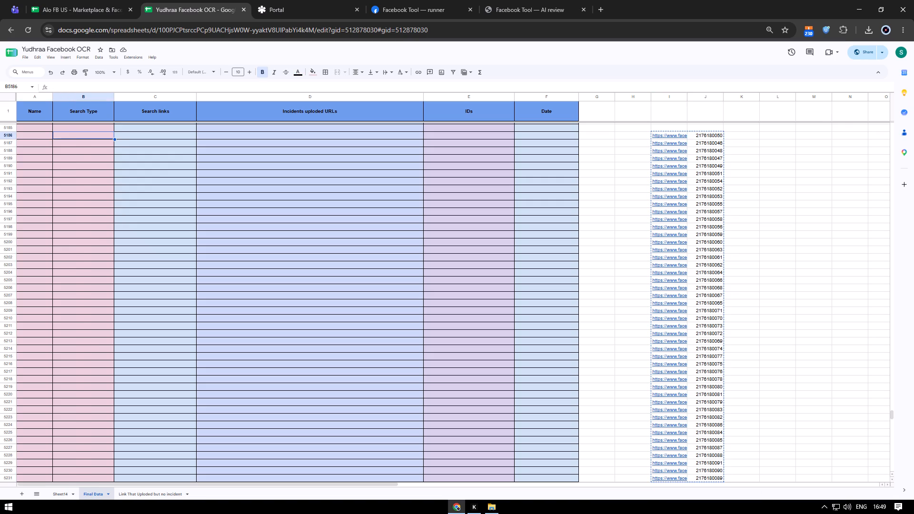
key(ctrl+Up)
key(Right)
key(Right)
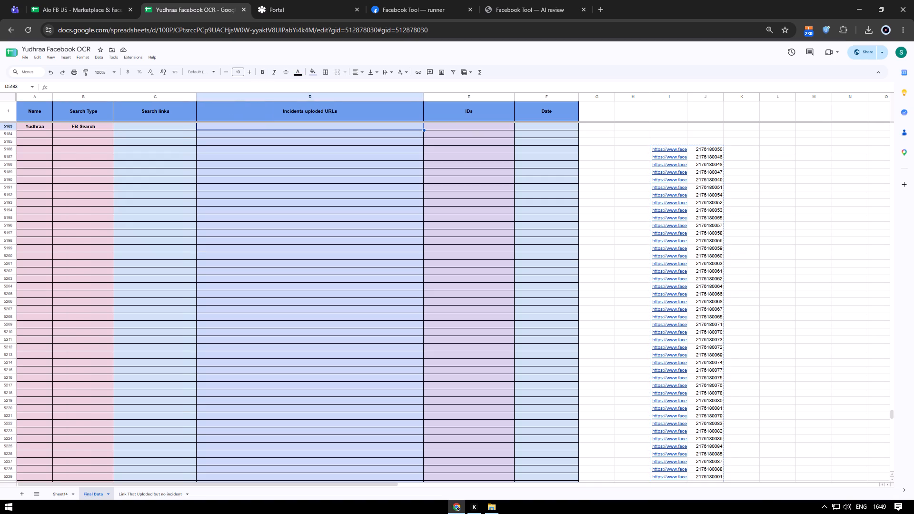
key(ctrl+v)
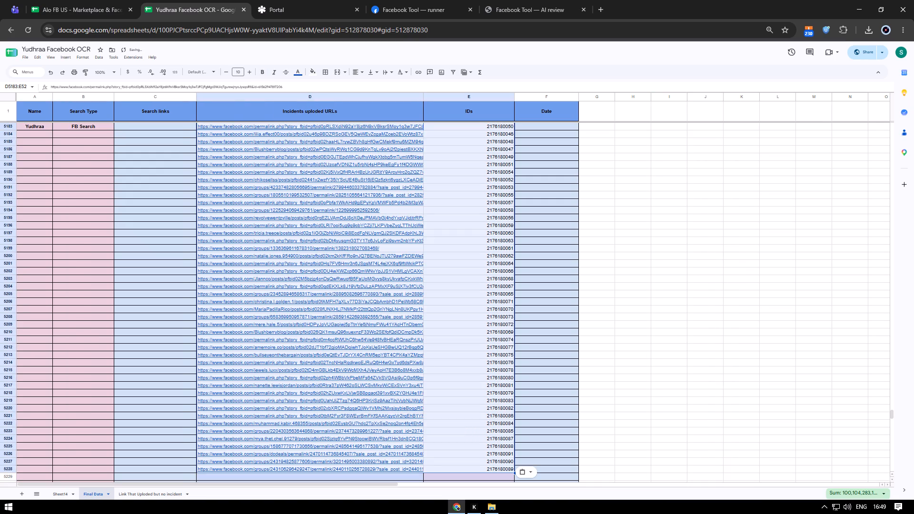
Copy the new incident URLs into the Incidents uploaded URLs cell H130 of the Alo FB US worksheet as plain text.
key(shift+Left)
key(ctrl+c)
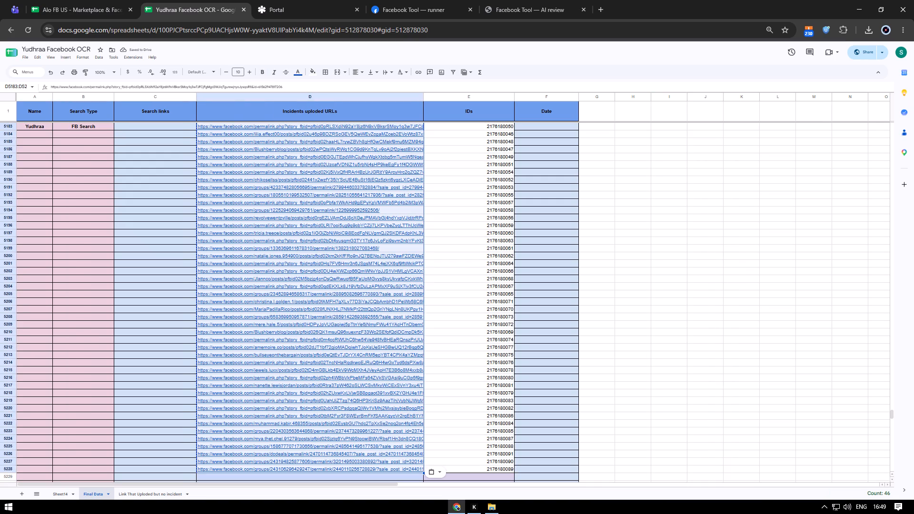
key(ctrl+c)
key(ctrl+c)
key(ctrl+c)
key(ctrl+shift+Tab)
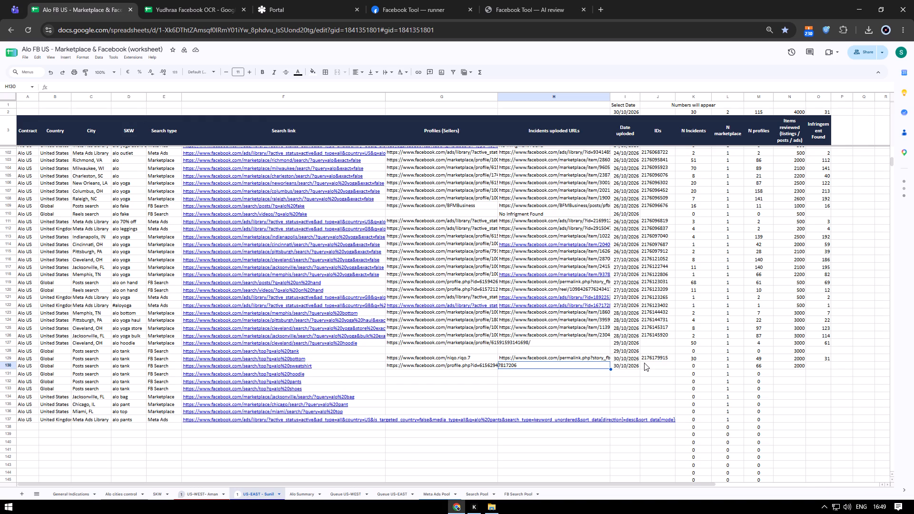
key(Return)
key(ctrl+shift+v)
key(Return)
Copy the matching incident IDs from Final Data, starting at E5183, into the IDs cell J130 of the Alo FB US worksheet.
key(Up)
key(Right)
key(Right)
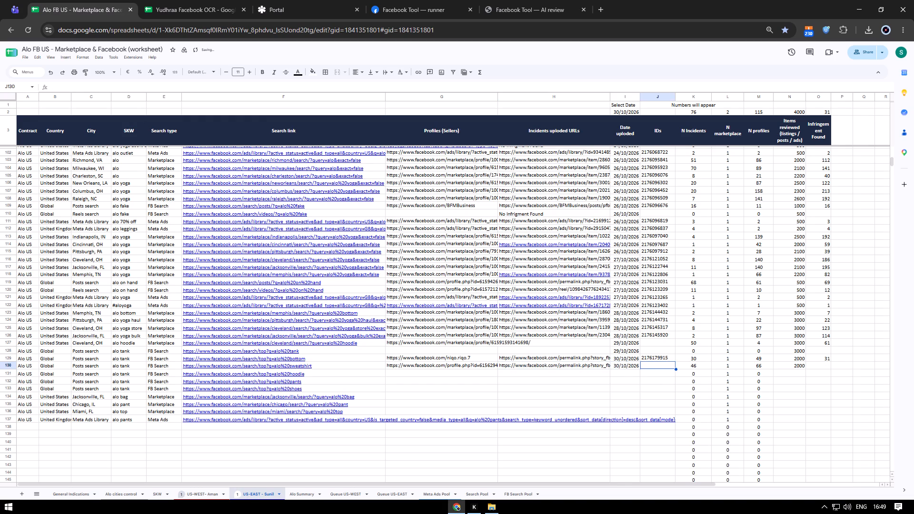
key(ctrl+Tab)
key(Right)
key(ctrl+shift+Down)
key(ctrl+c)
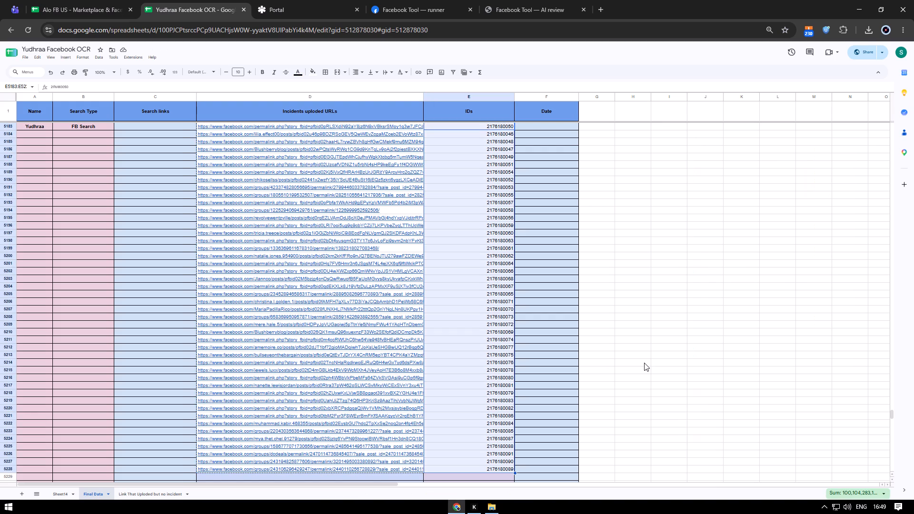
key(ctrl+c)
key(ctrl+c)
key(ctrl+Tab)
key(ctrl+shift+Tab)
key(ctrl+shift+Tab)
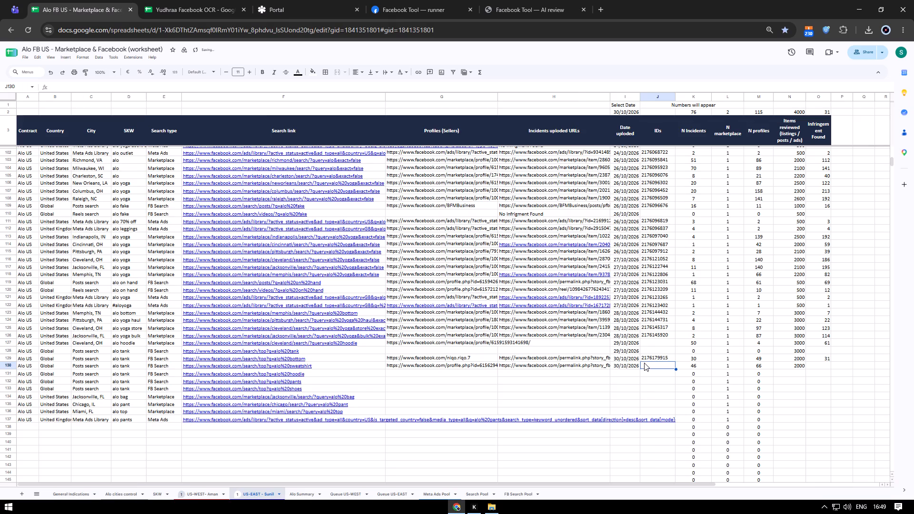
key(Return)
key(ctrl+shift+v)
key(Return)
Enter 48 as the Infringement Found value for the sweatshirt search in row 130.
key(Up)
key(Right)
key(Right)
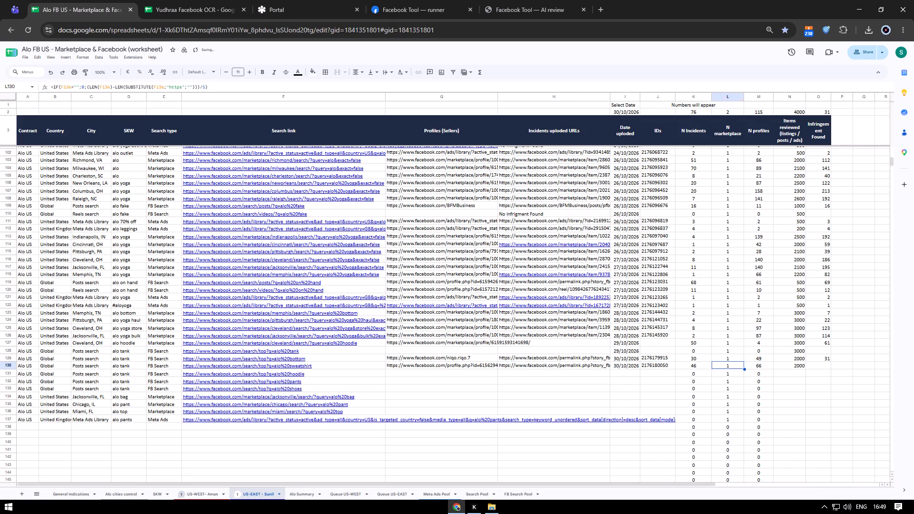
key(Right)
key(Right)
key(Right)
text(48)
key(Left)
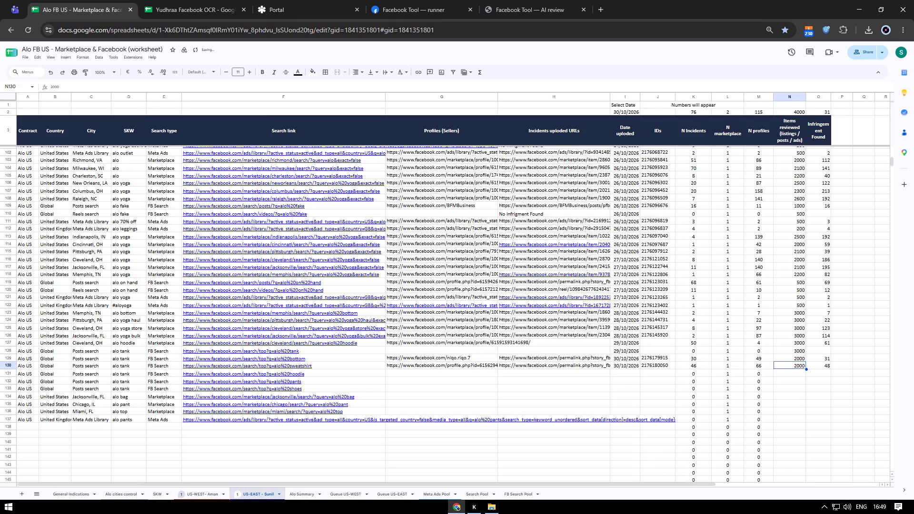
Return to the Search link cell F130 of the alo sweatshirt search in the US-EAST worksheet.
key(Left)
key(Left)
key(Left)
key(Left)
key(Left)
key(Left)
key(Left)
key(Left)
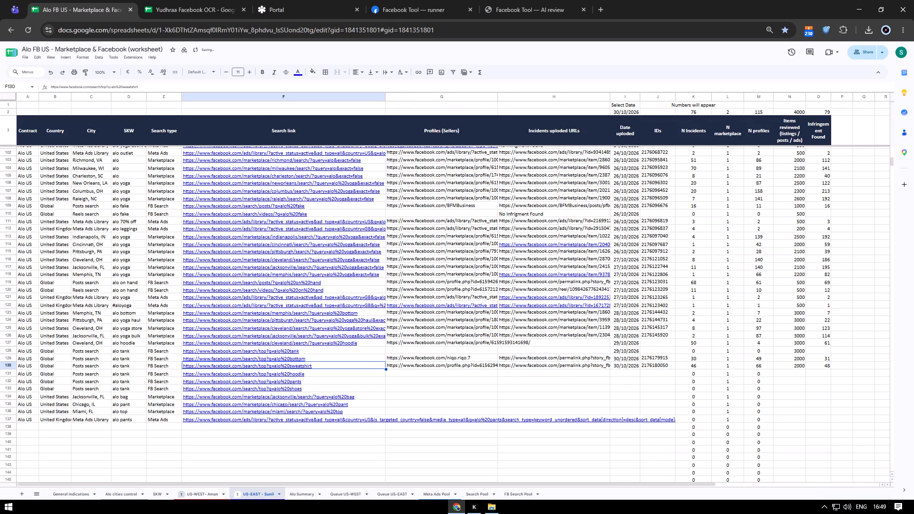
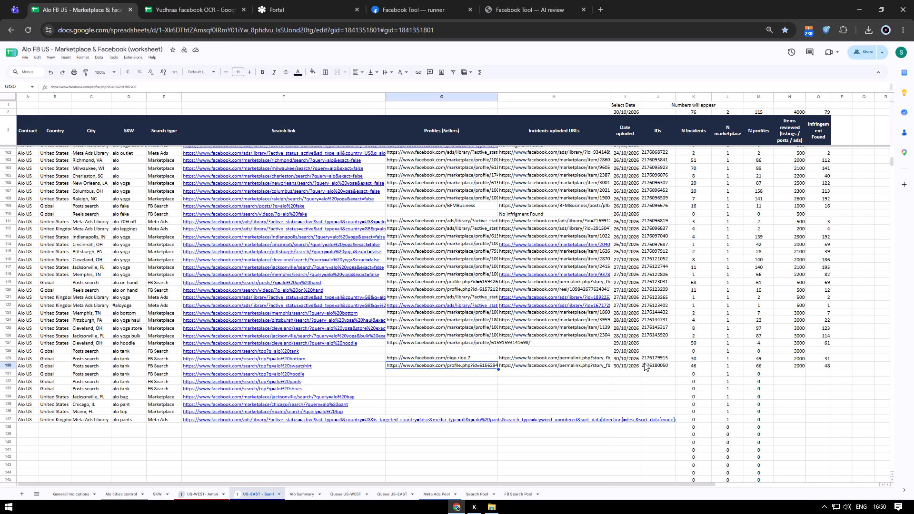
Copy the alo sweatshirt search link from row 130 of the US-EAST sheet into C5183 of Yudhraa Facebook OCR as plain text, left-aligned.
key(Left)
key(ctrl+c)
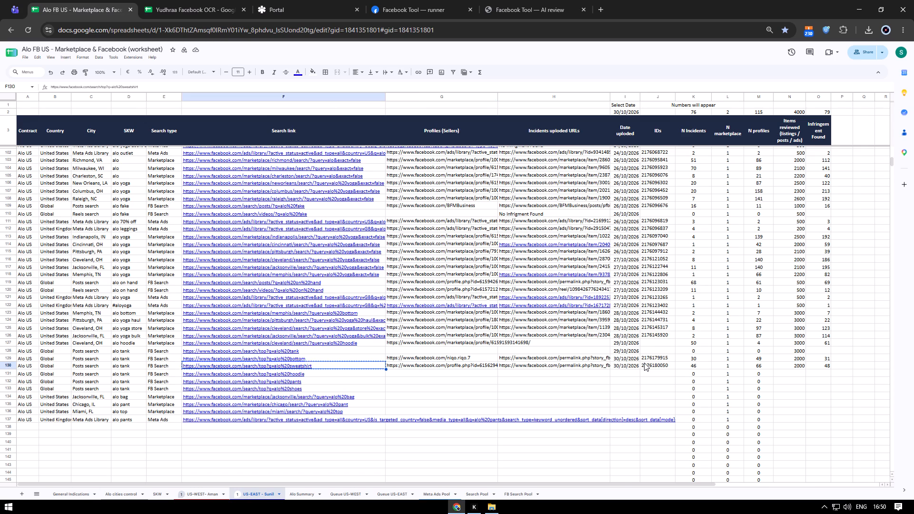
key(ctrl+Tab)
key(Left)
key(Return)
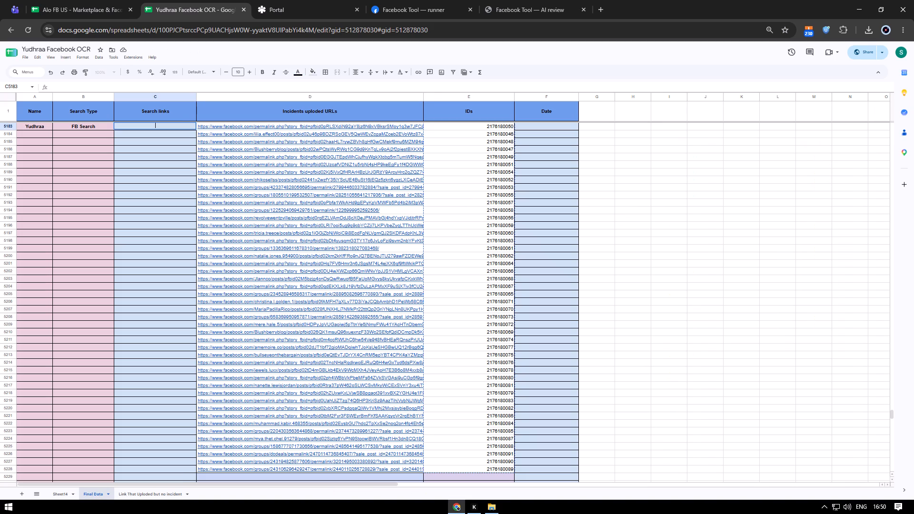
key(ctrl+shift+v)
key(Return)
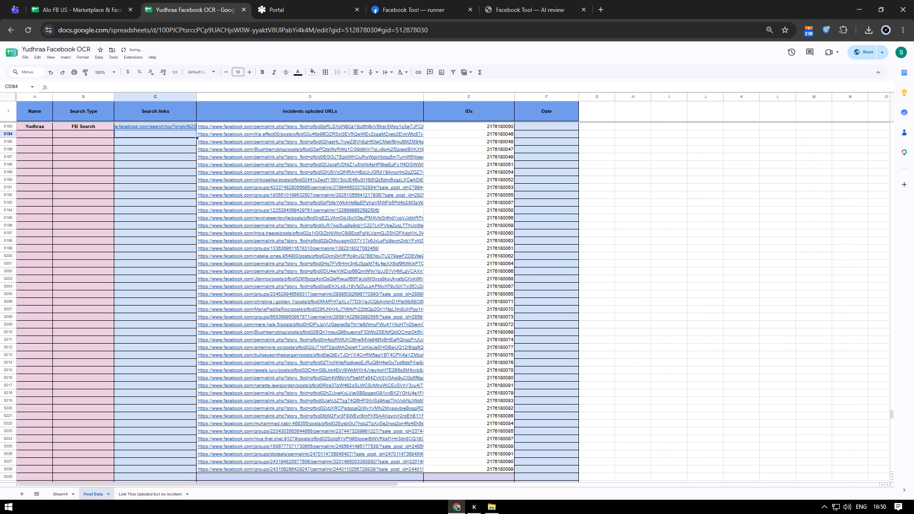
key(Up)
key(ctrl+shift+l)
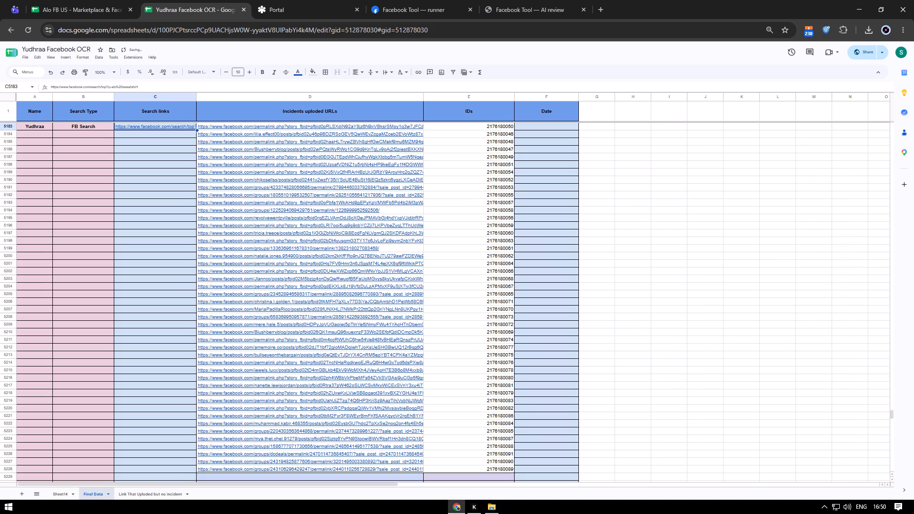
Copy the "FB Search" entry from B5183 into the Search Type cell B5229, below the last uploaded incident.
key(Left)
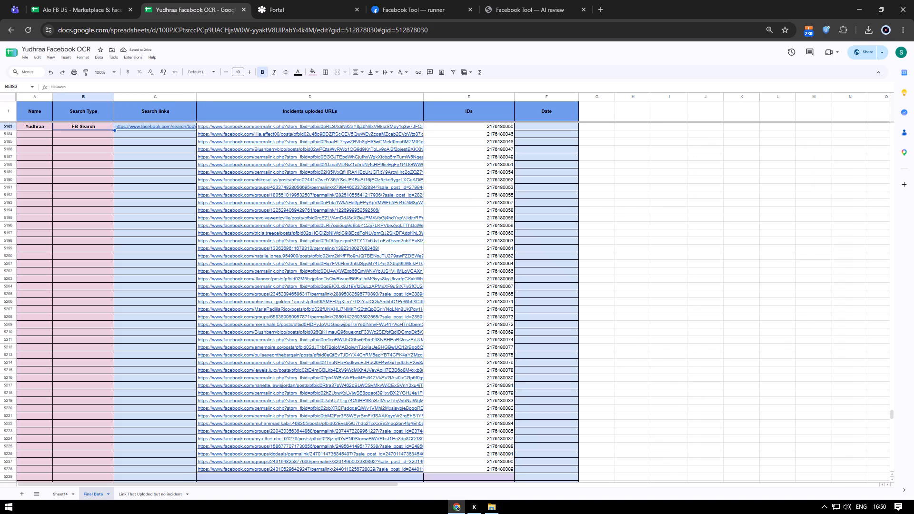
key(ctrl+c)
key(Right)
key(Right)
key(ctrl+Down)
key(Left)
key(Down)
key(Left)
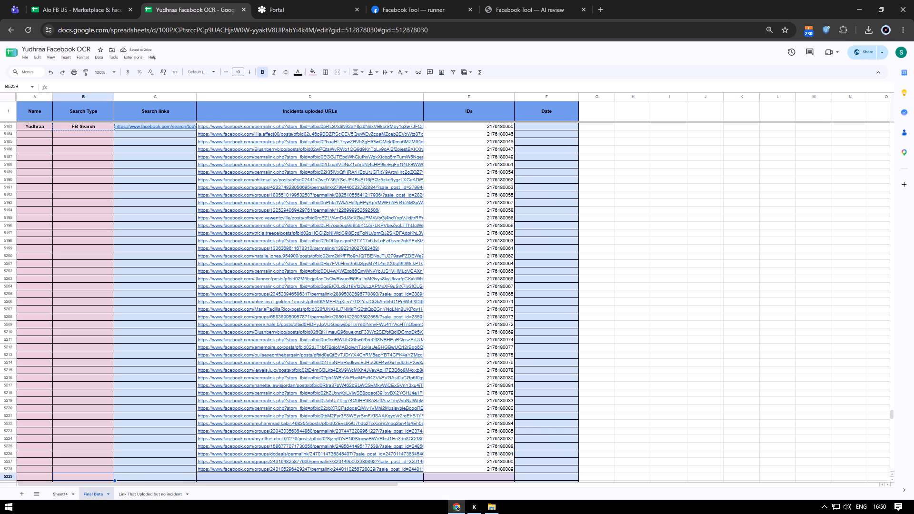
key(ctrl+v)
Copy the name "Yudhraa" from A5183 into A5229, beside the new FB Search entry.
key(ctrl+Left)
key(Up)
key(ctrl+Up)
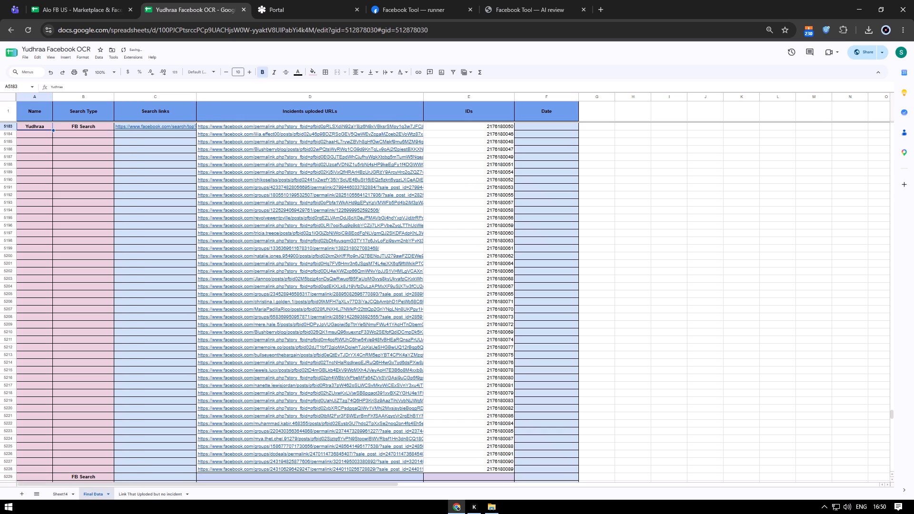
key(ctrl+c)
key(Right)
key(Down)
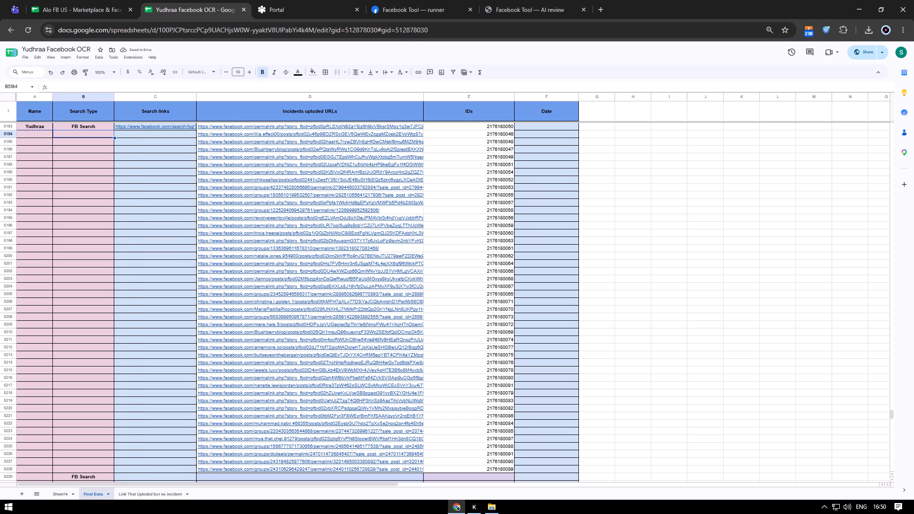
key(ctrl+Down)
key(Left)
key(ctrl+v)
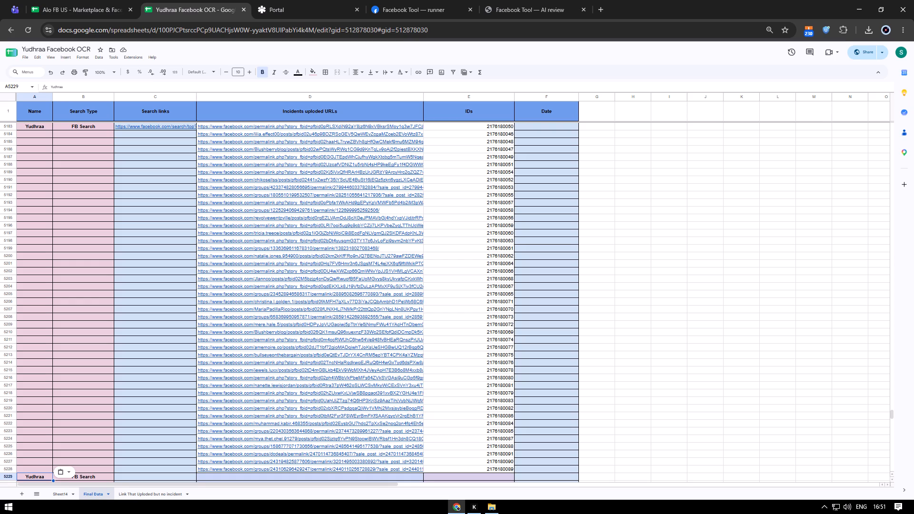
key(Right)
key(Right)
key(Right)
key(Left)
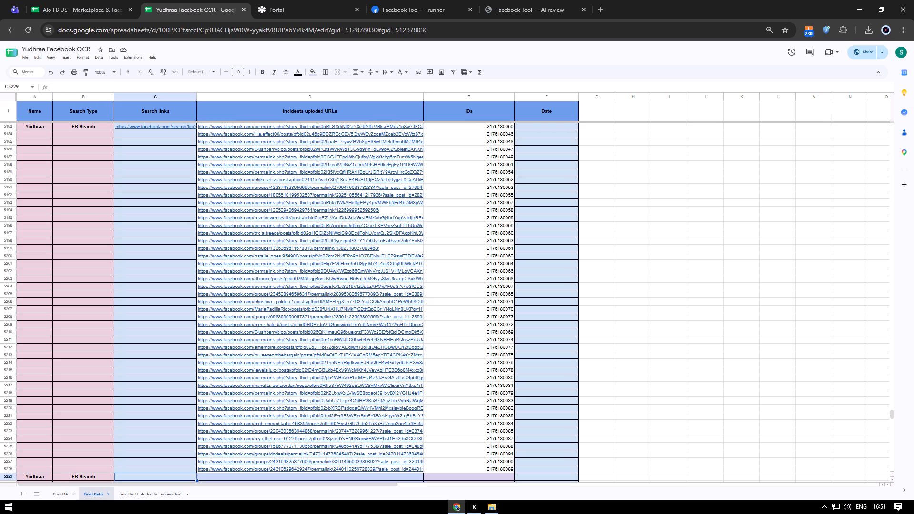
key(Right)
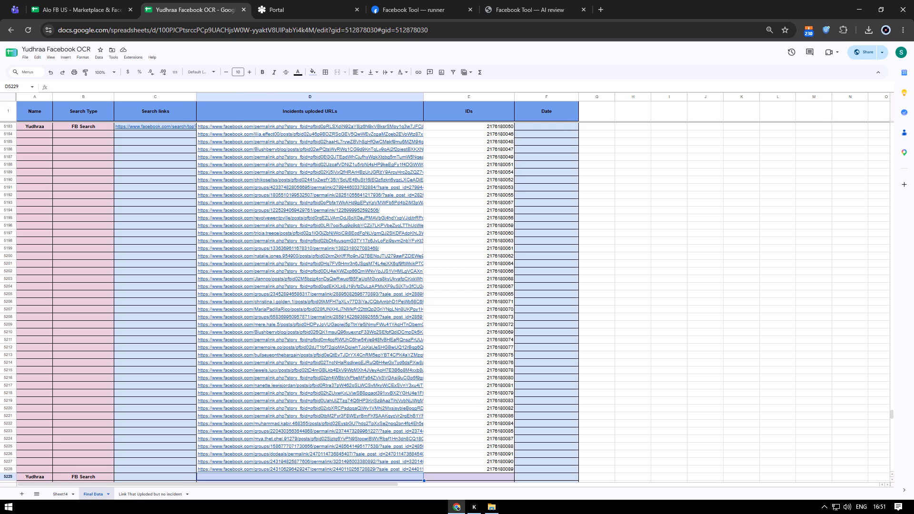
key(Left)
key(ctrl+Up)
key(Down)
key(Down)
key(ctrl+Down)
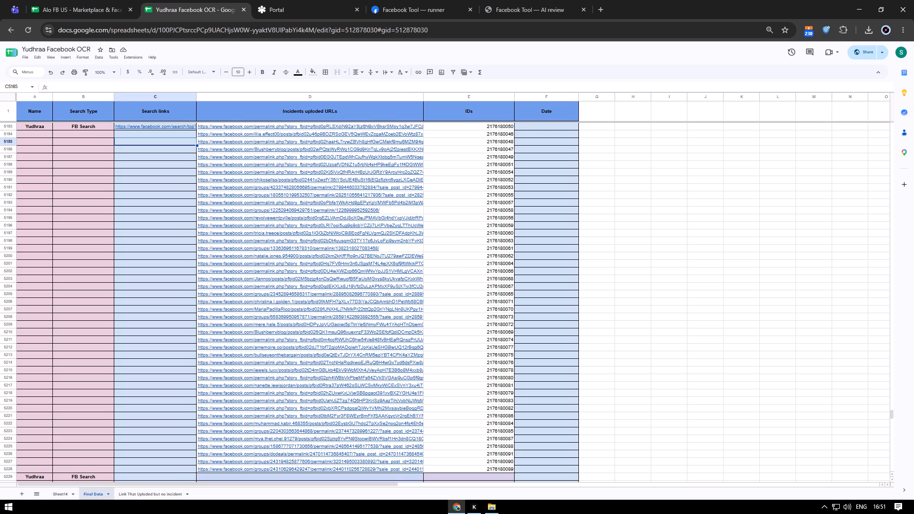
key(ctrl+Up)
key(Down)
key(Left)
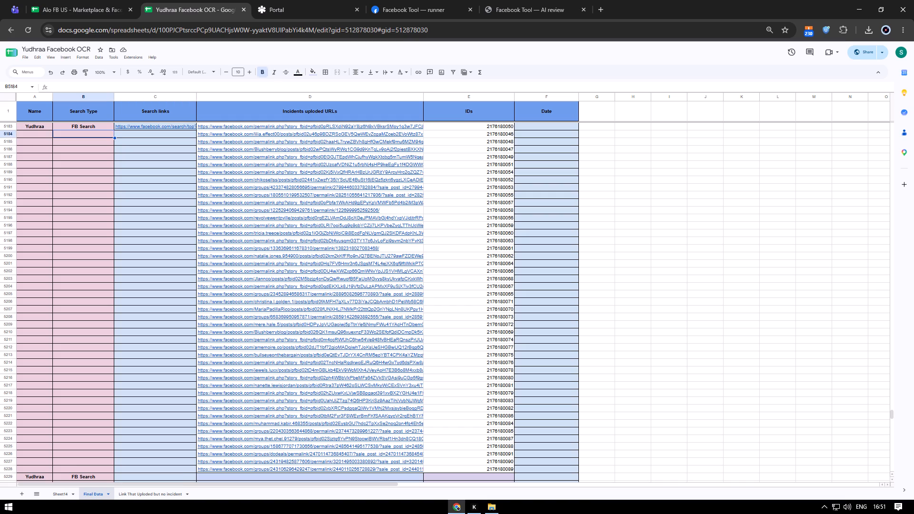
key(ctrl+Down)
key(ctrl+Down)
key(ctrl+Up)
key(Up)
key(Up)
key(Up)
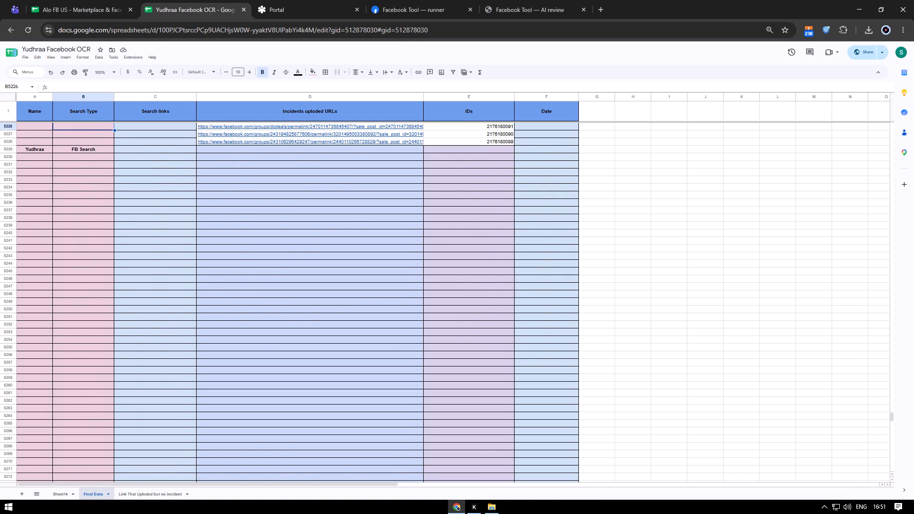
Return to the US-EAST sheet of the Alo FB US worksheet.
key(ctrl+shift+Tab)
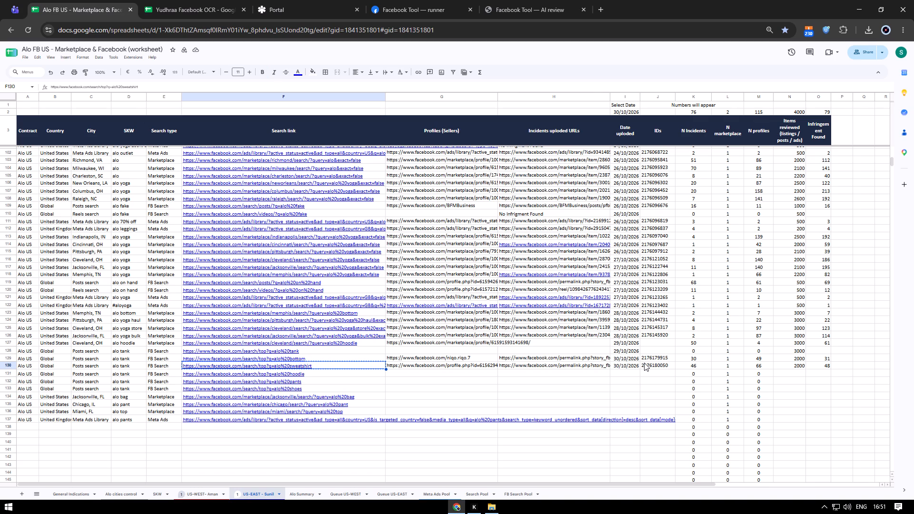